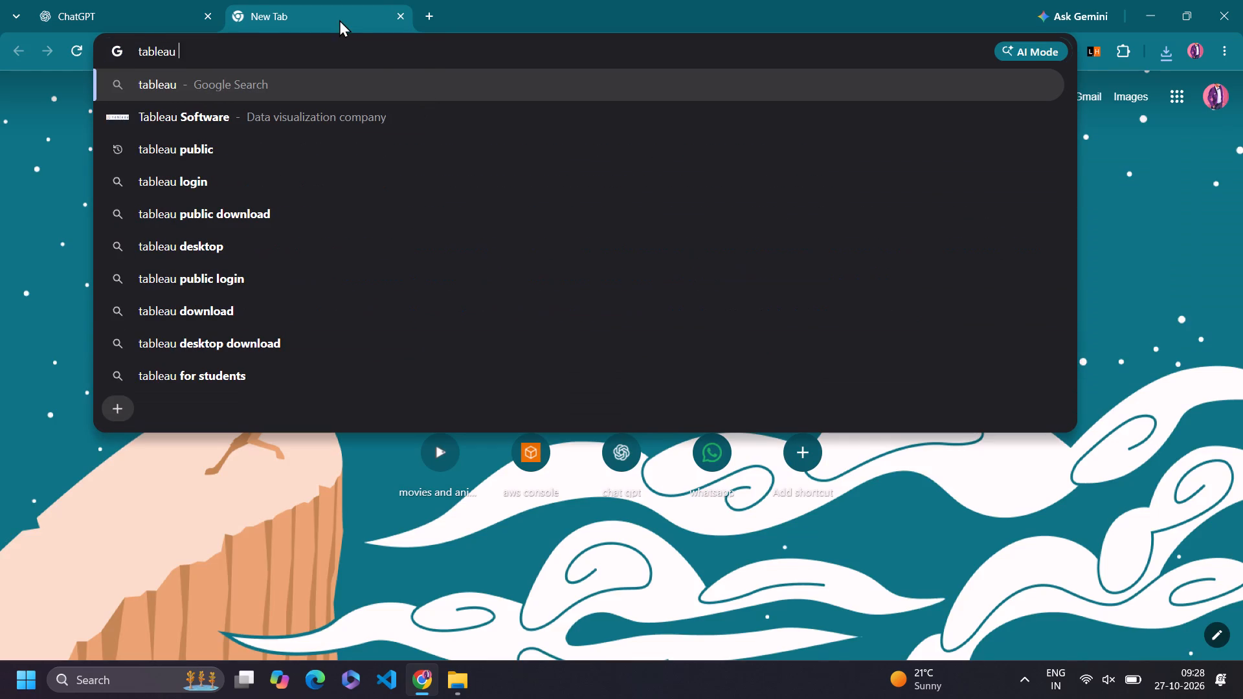
text(sam)
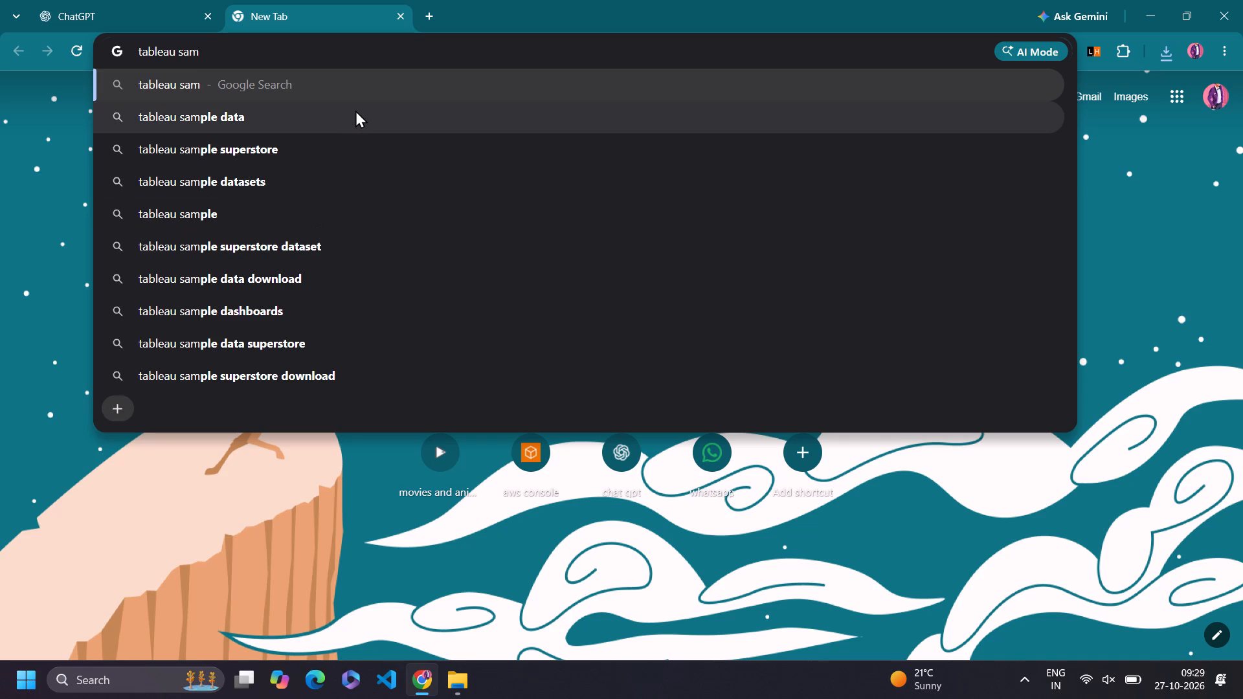
text(ple en)
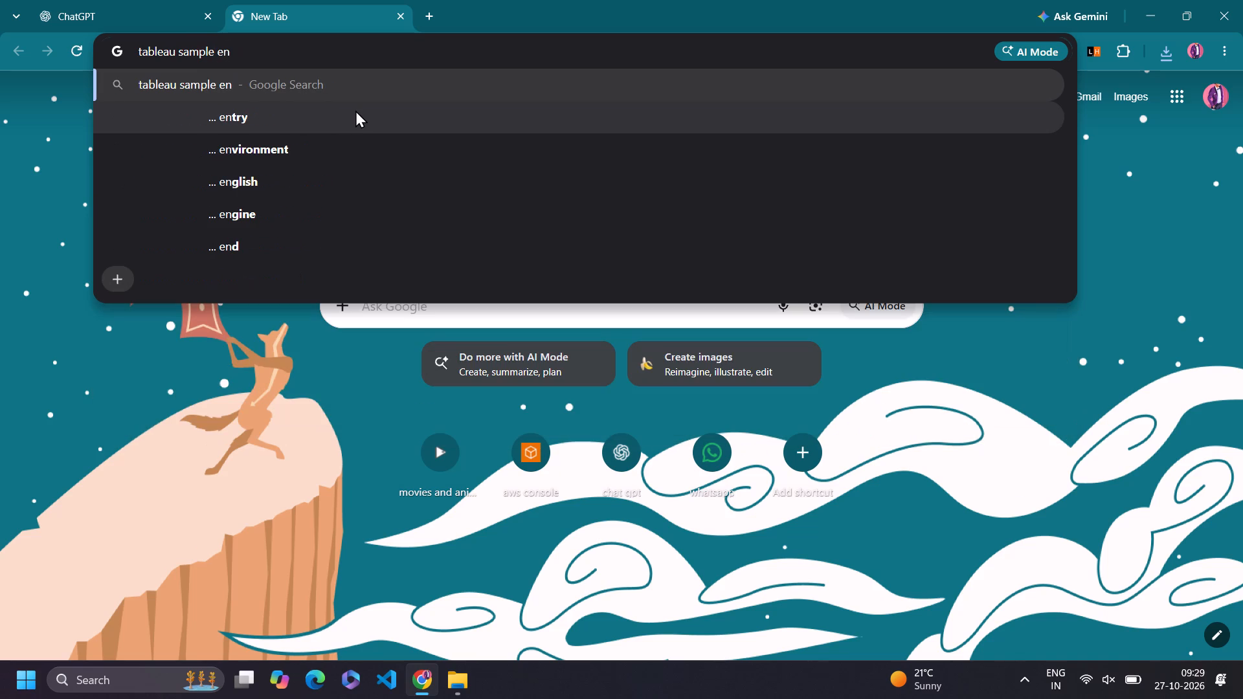
text(ter)
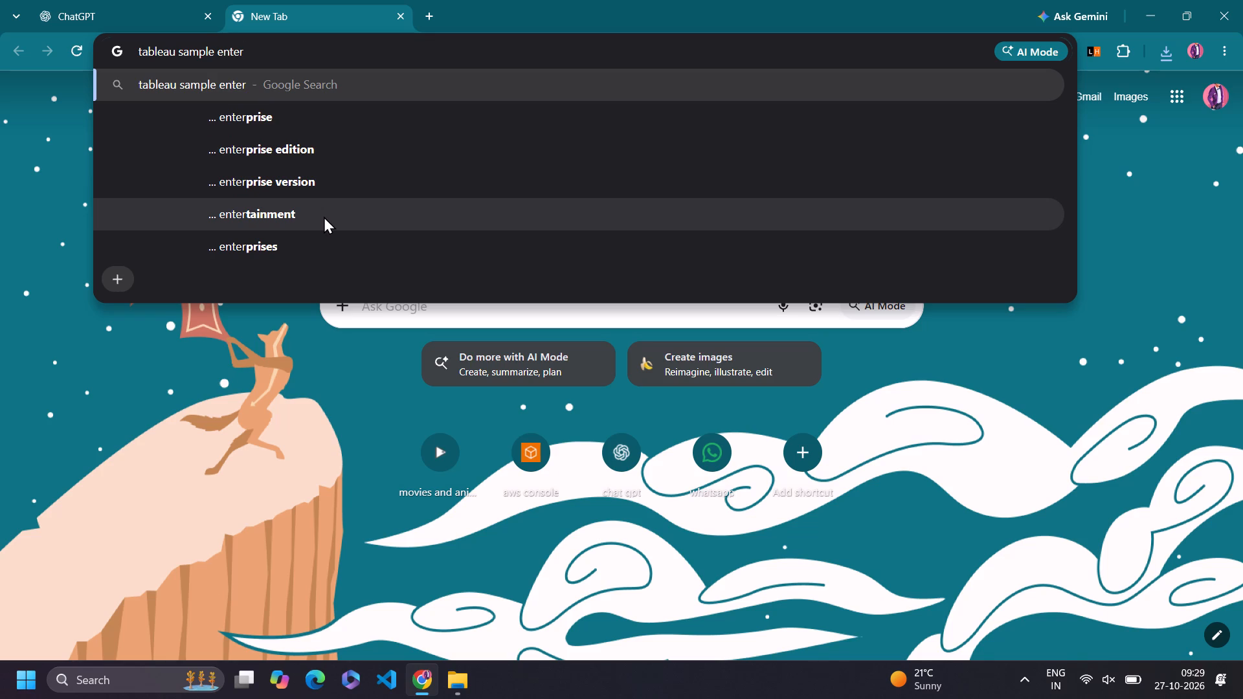
text(ainmen)
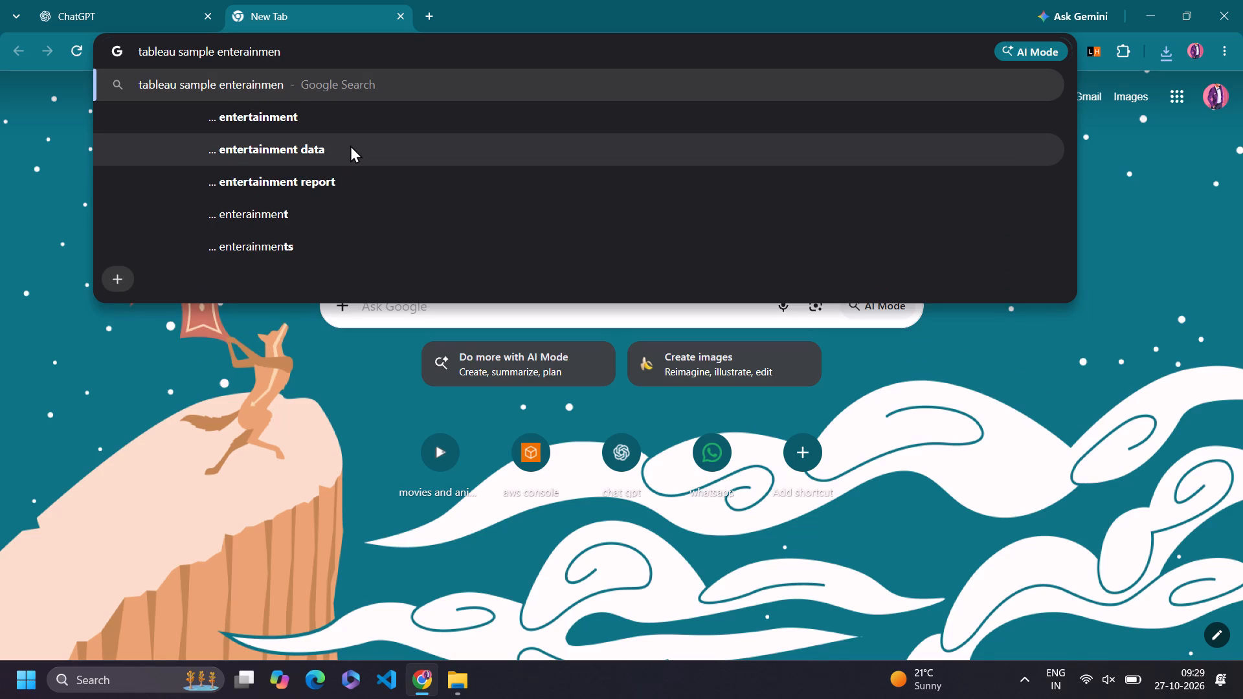
click(350, 145)
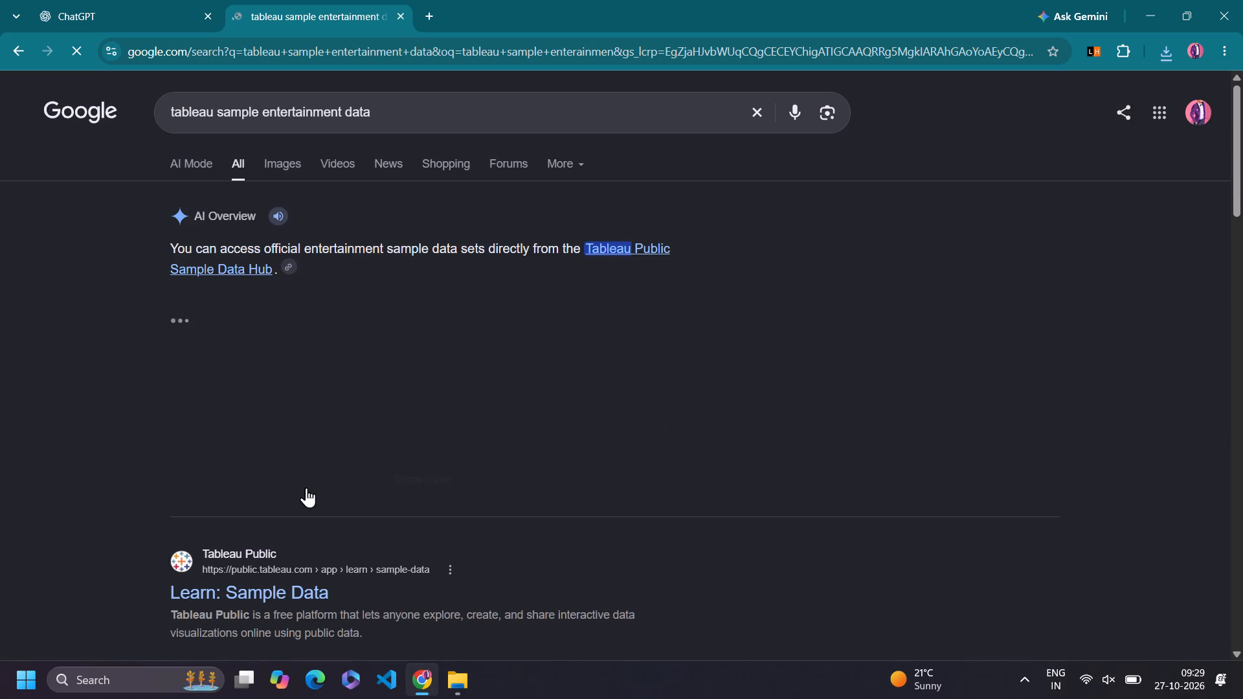
Open Tableau Public's "Learn: Sample Data" search result and dismiss the Help Agent pane.
click(307, 590)
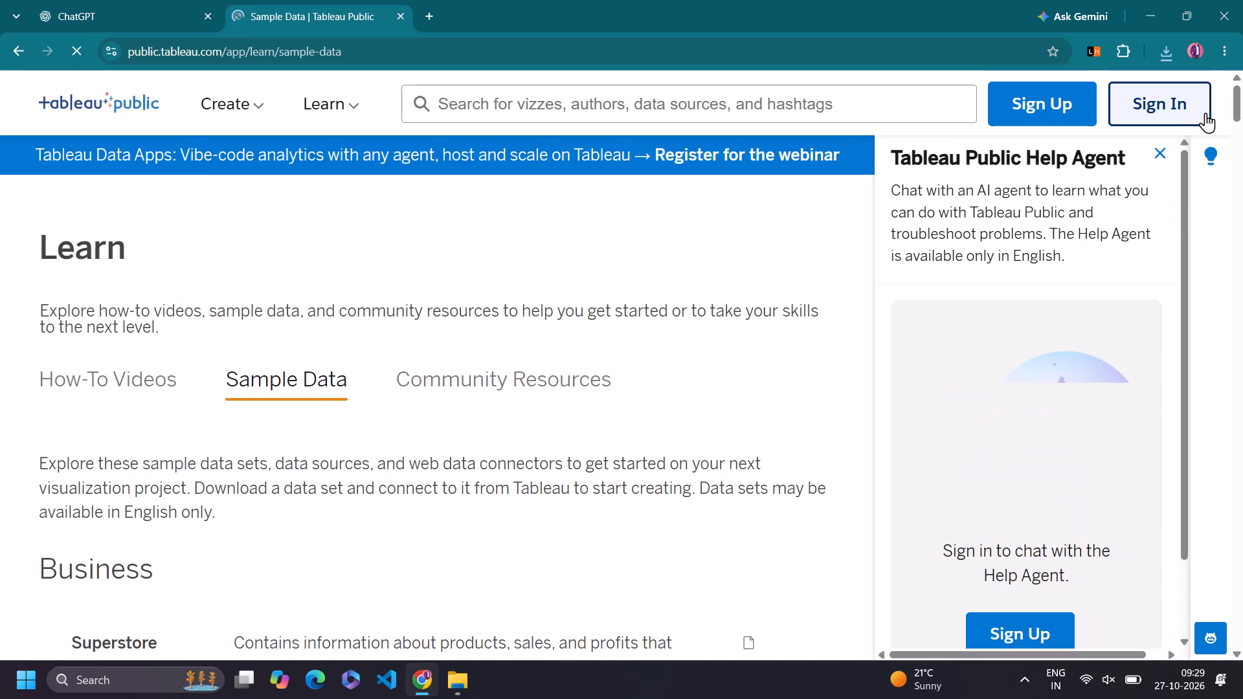
click(1156, 155)
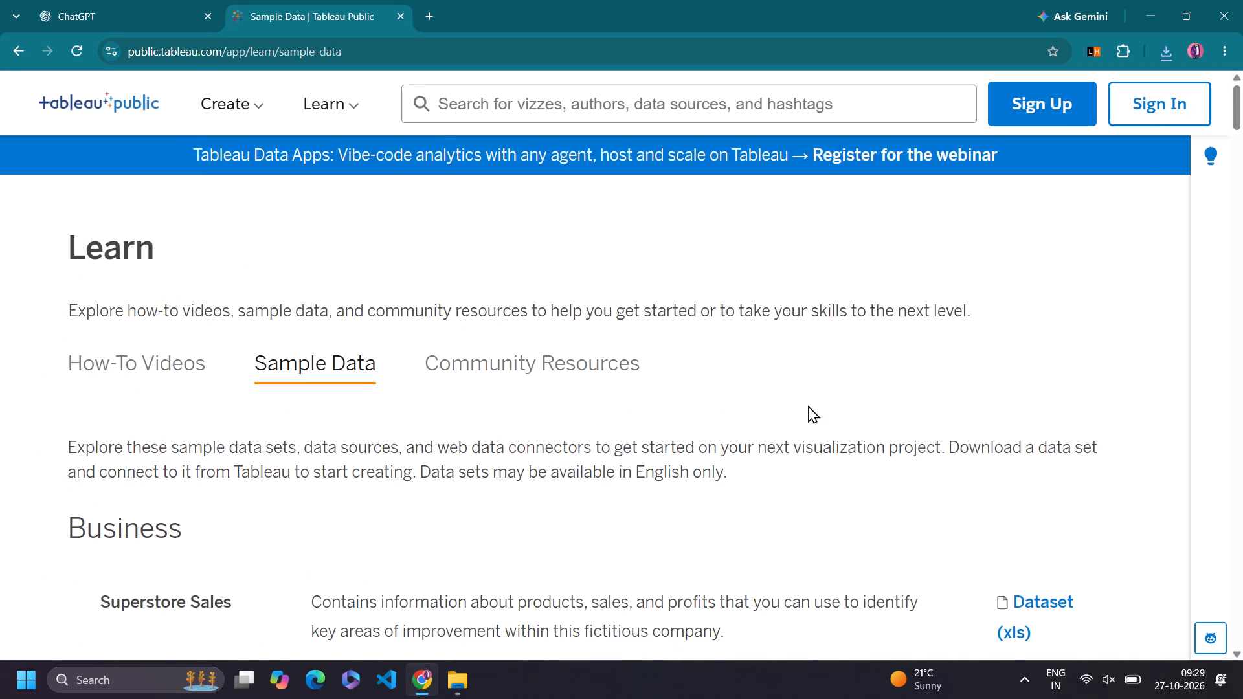
Browse the sample data sets by category, from Business through Health, for a suitable data set.
scroll(808, 405, down, 3)
scroll(808, 405, up, 1)
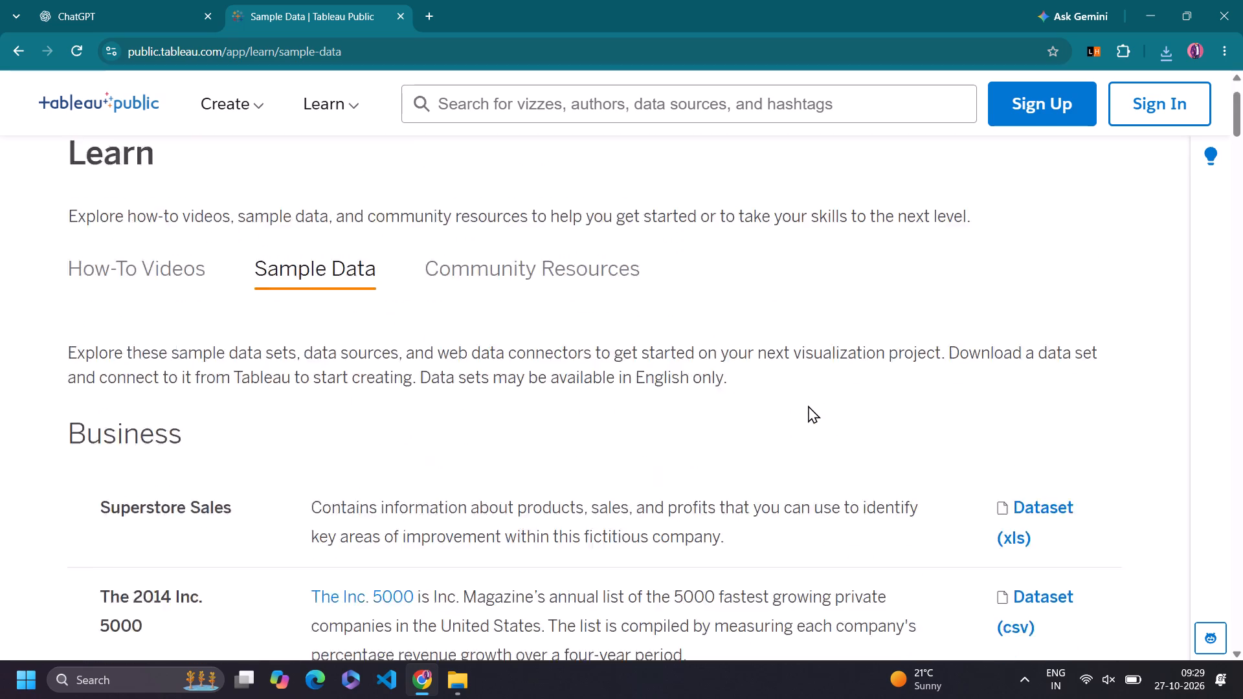
scroll(808, 405, down, 2)
scroll(808, 405, up, 2)
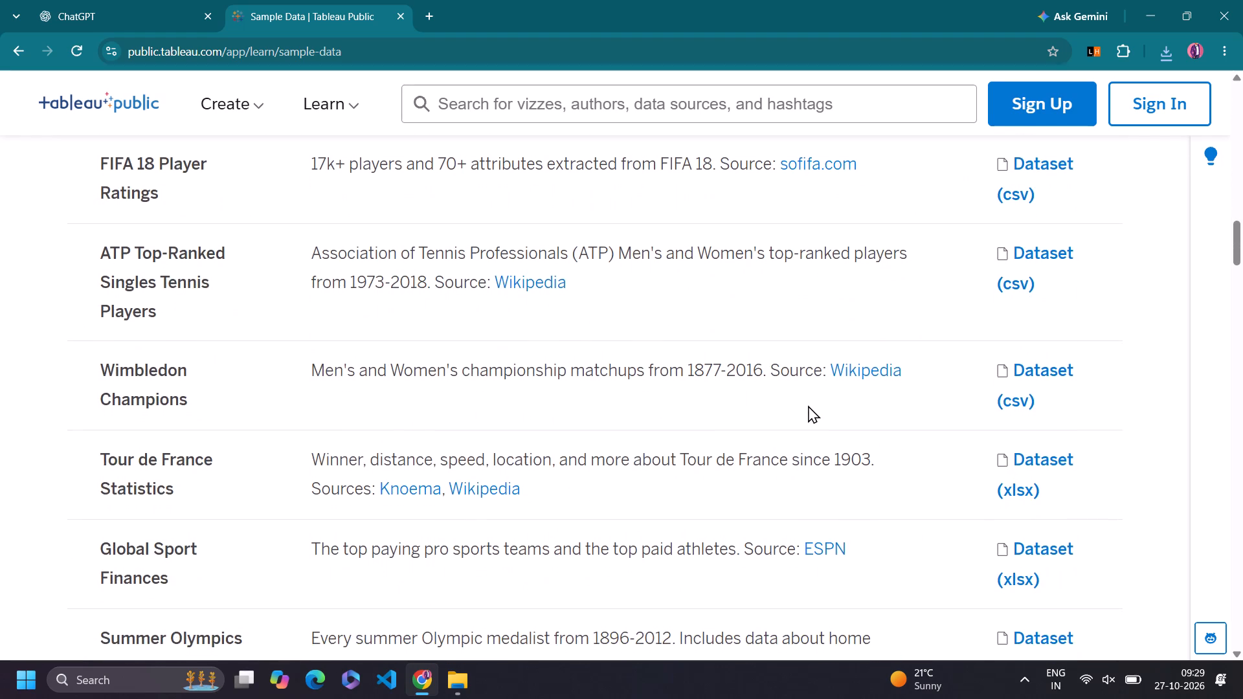
scroll(808, 405, up, 3)
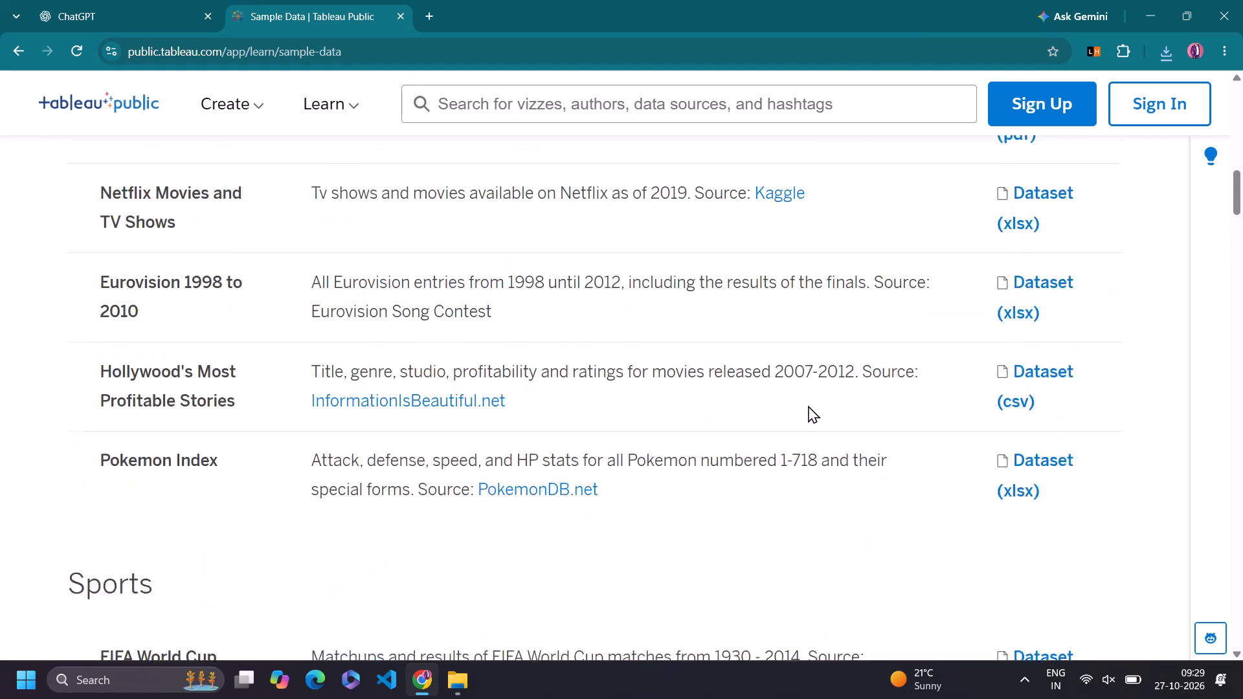
scroll(808, 405, right, 1)
scroll(808, 405, down, 4)
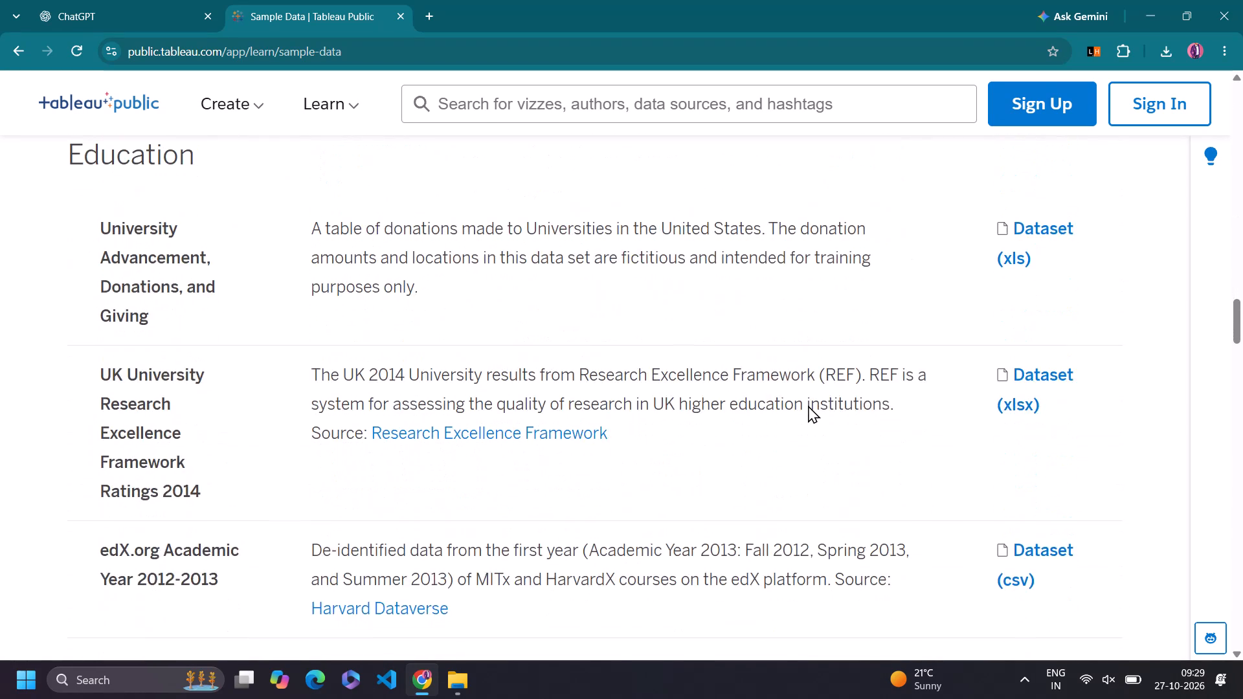
scroll(808, 405, down, 3)
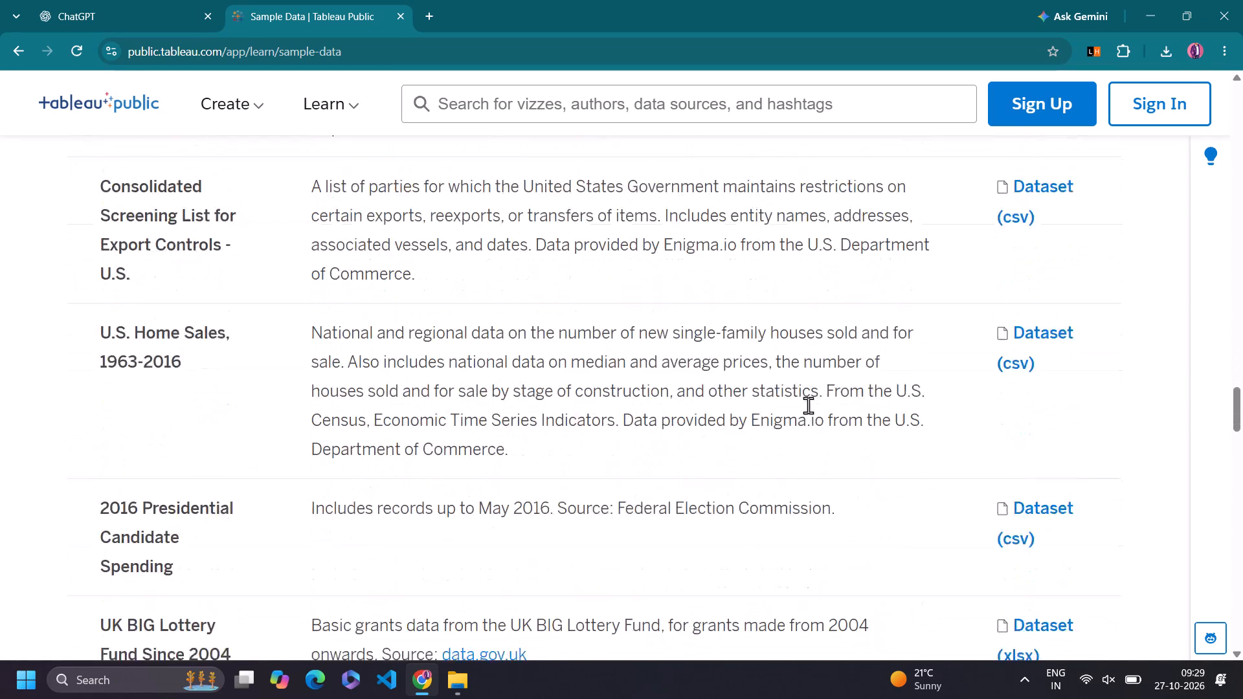
scroll(808, 405, down, 3)
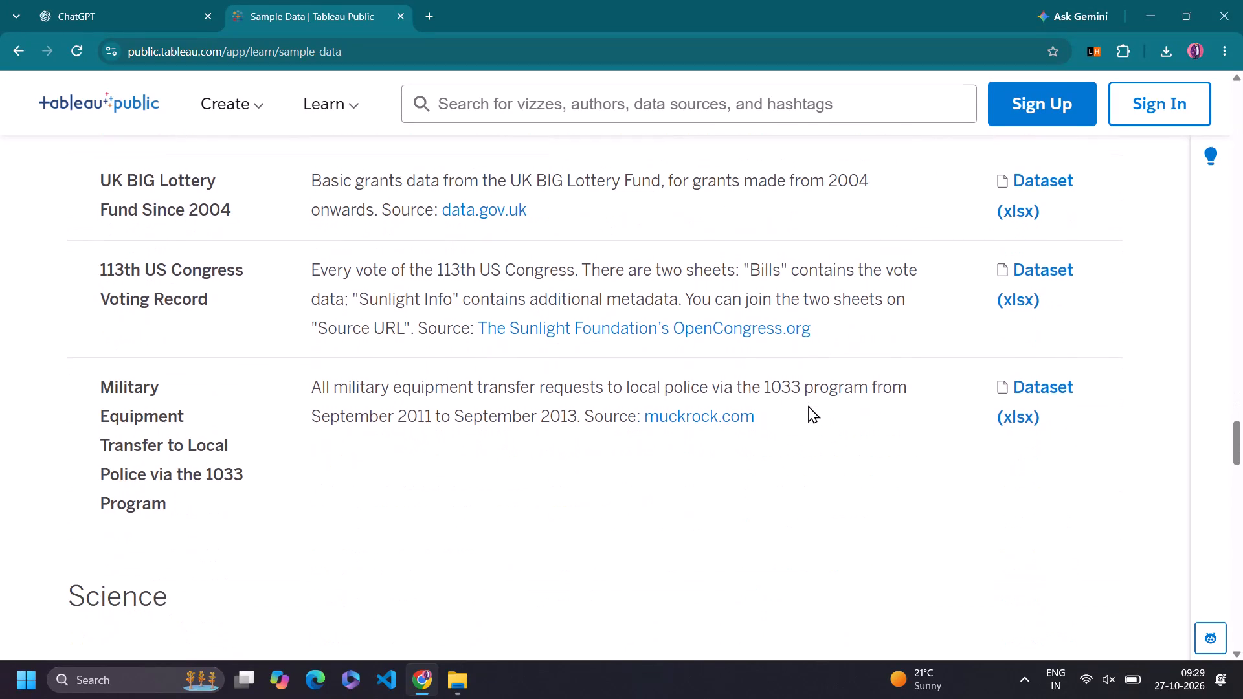
scroll(808, 405, down, 8)
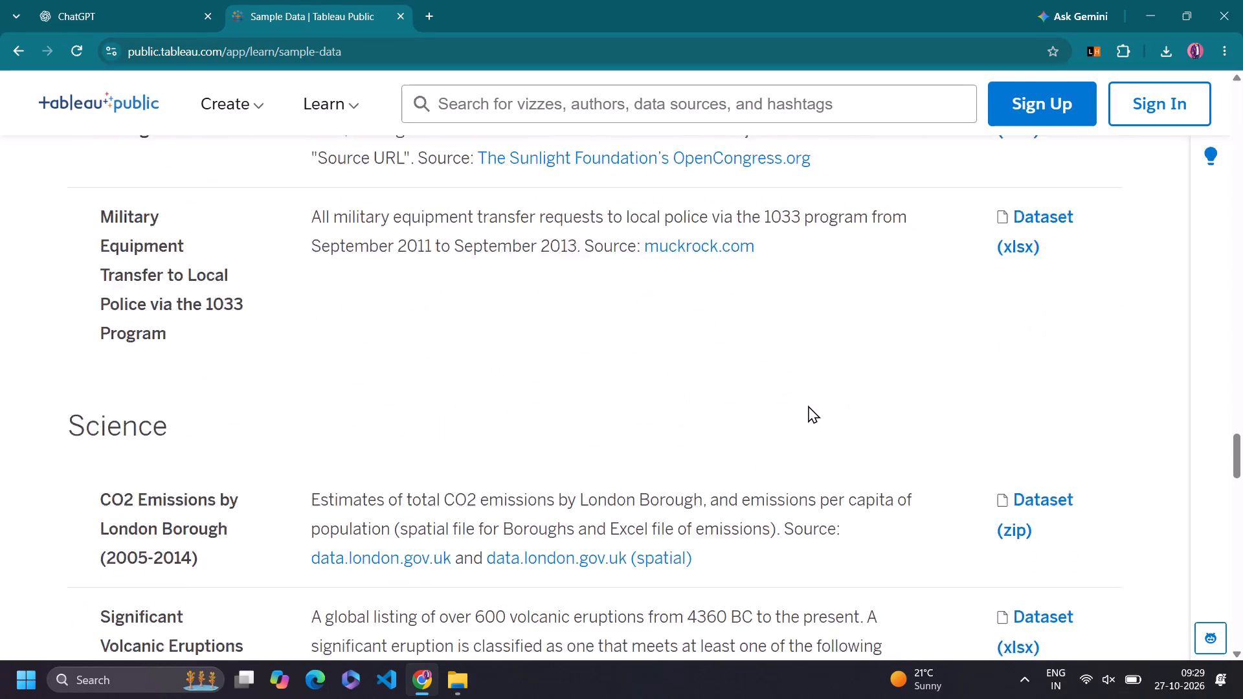
scroll(808, 405, down, 3)
scroll(808, 405, up, 5)
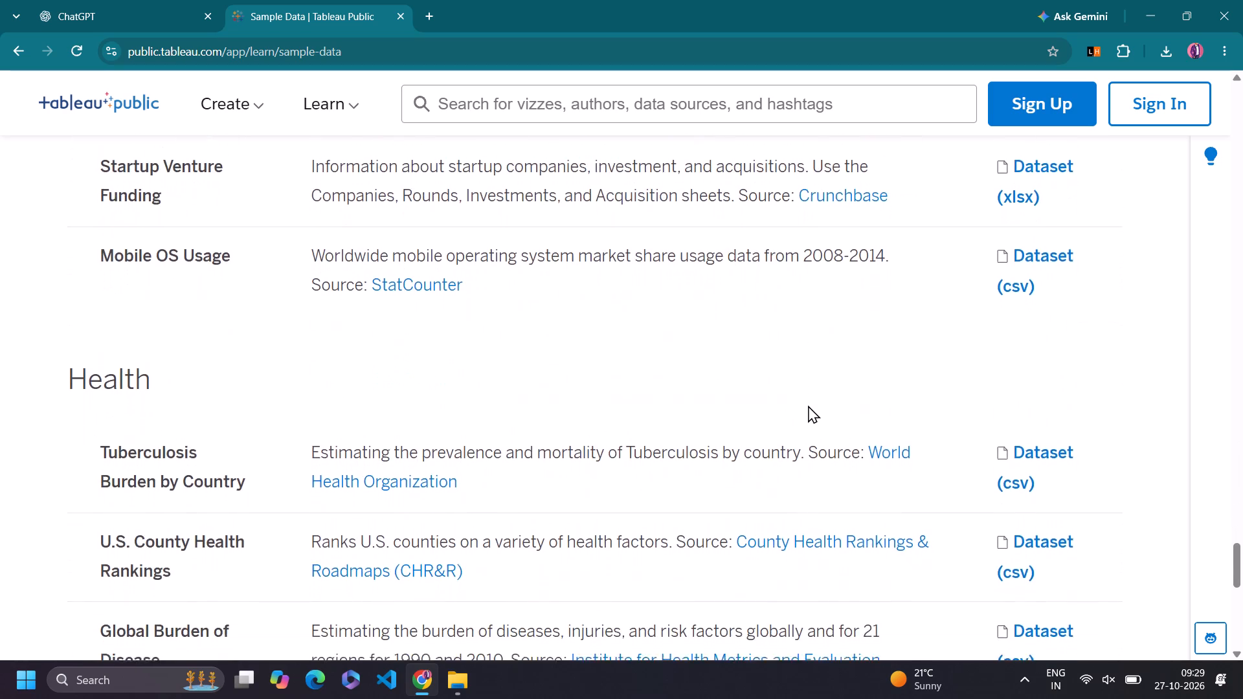
scroll(808, 405, up, 10)
scroll(808, 405, down, 1)
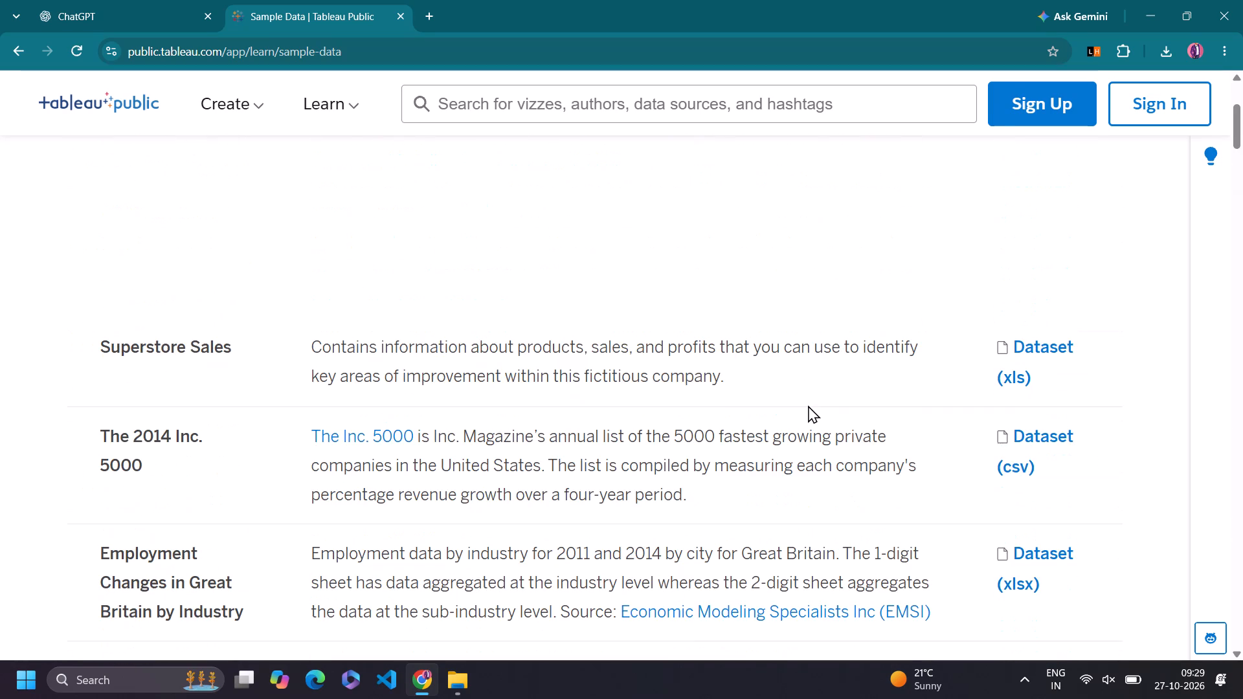
Review the sample data catalogue again from Business down to the Sources for Data Sets list.
scroll(808, 405, down, 4)
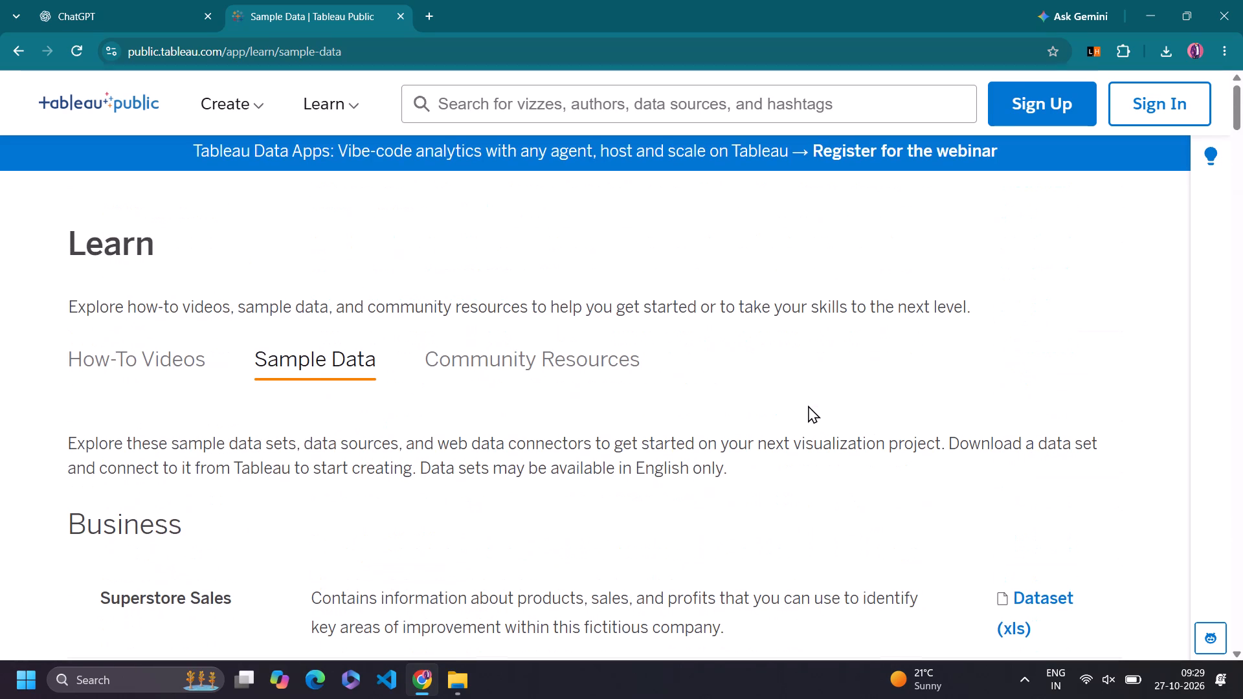
scroll(808, 405, down, 8)
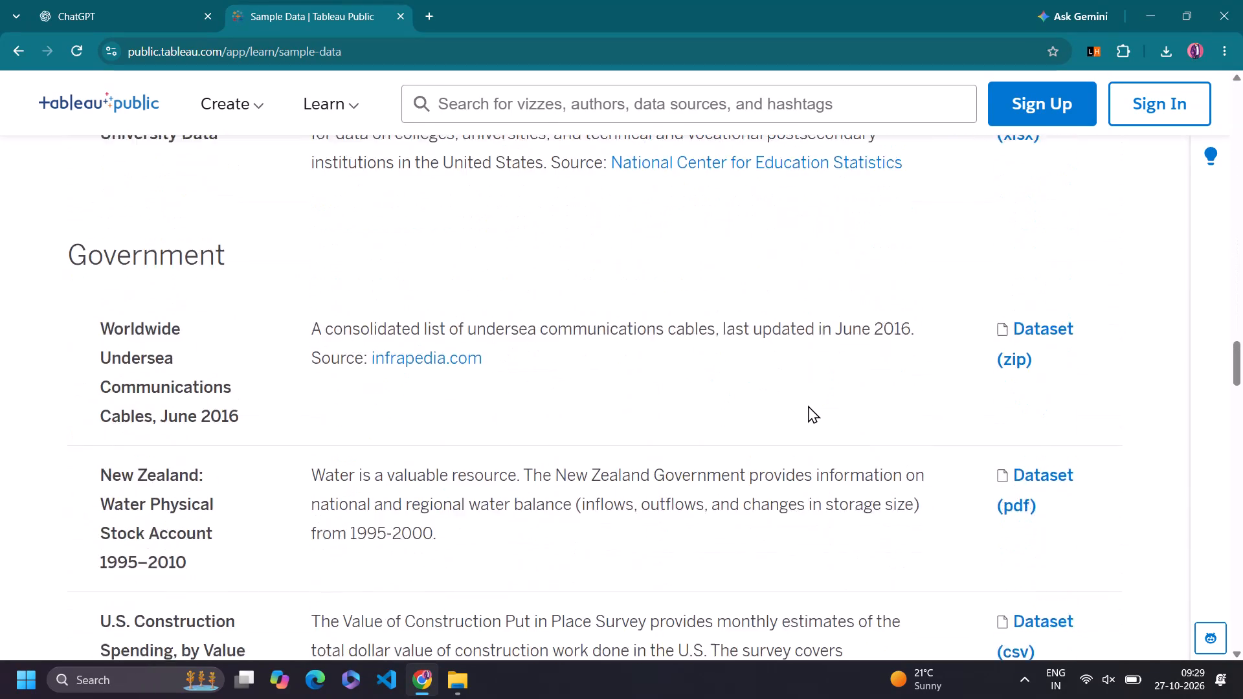
scroll(808, 405, down, 2)
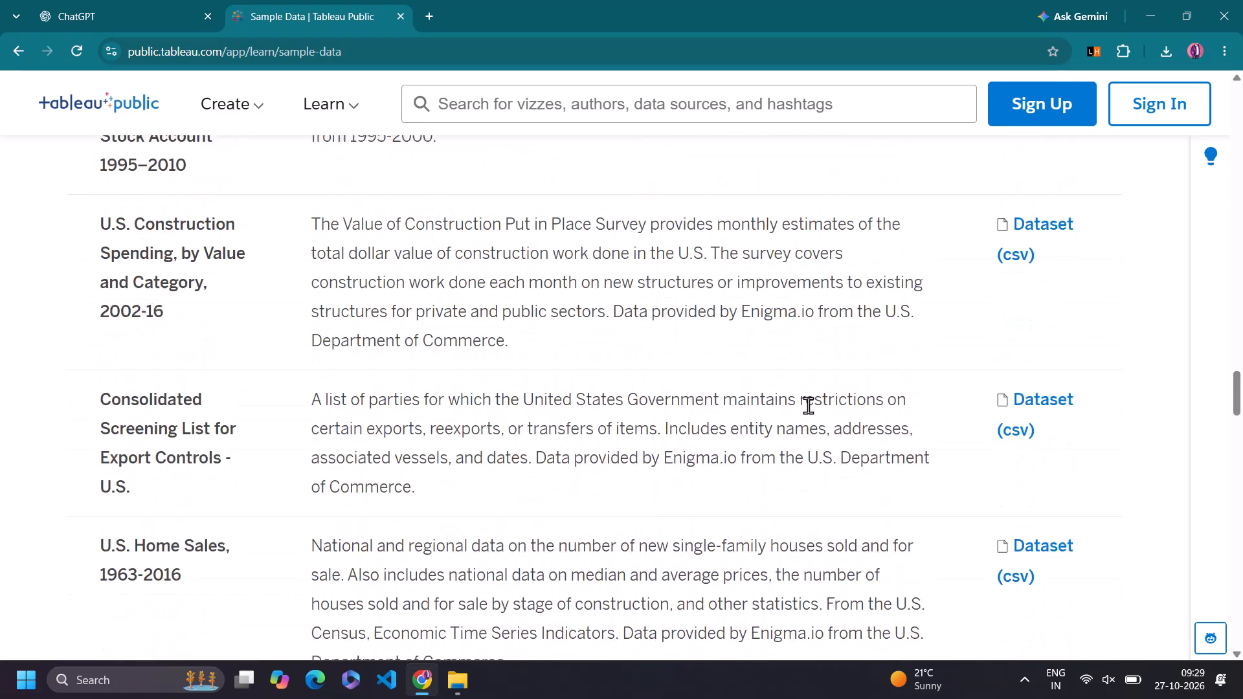
scroll(808, 405, up, 2)
scroll(808, 405, down, 1)
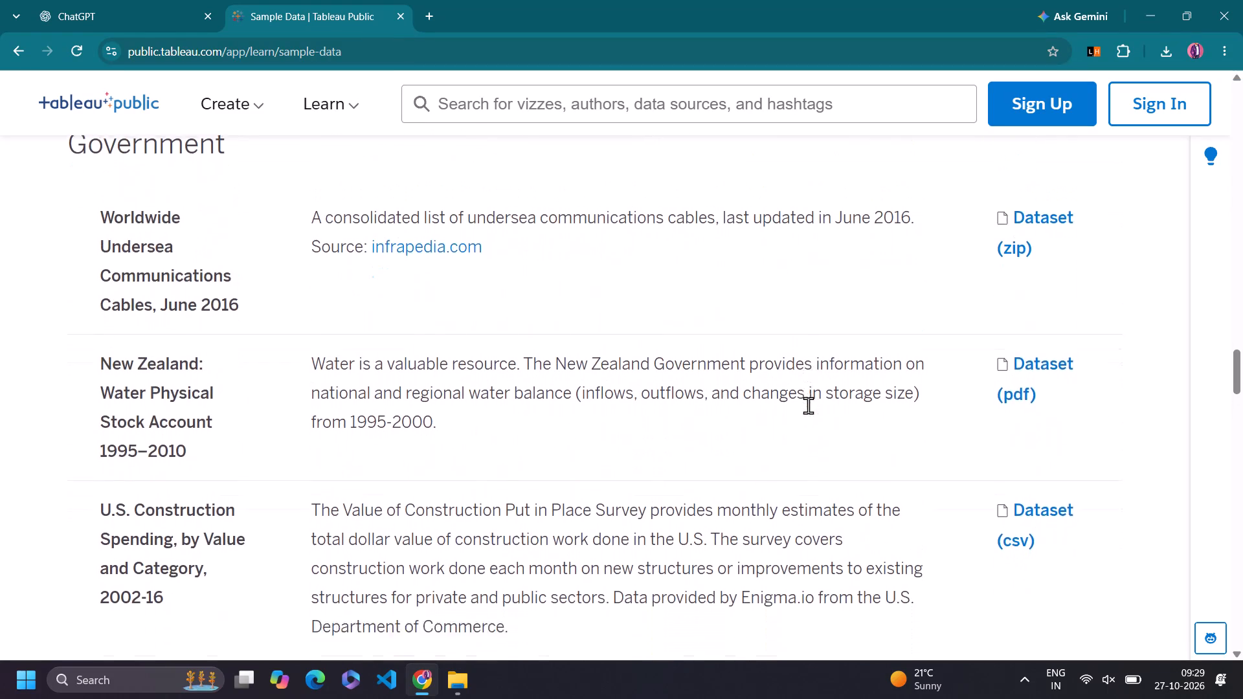
scroll(808, 405, down, 8)
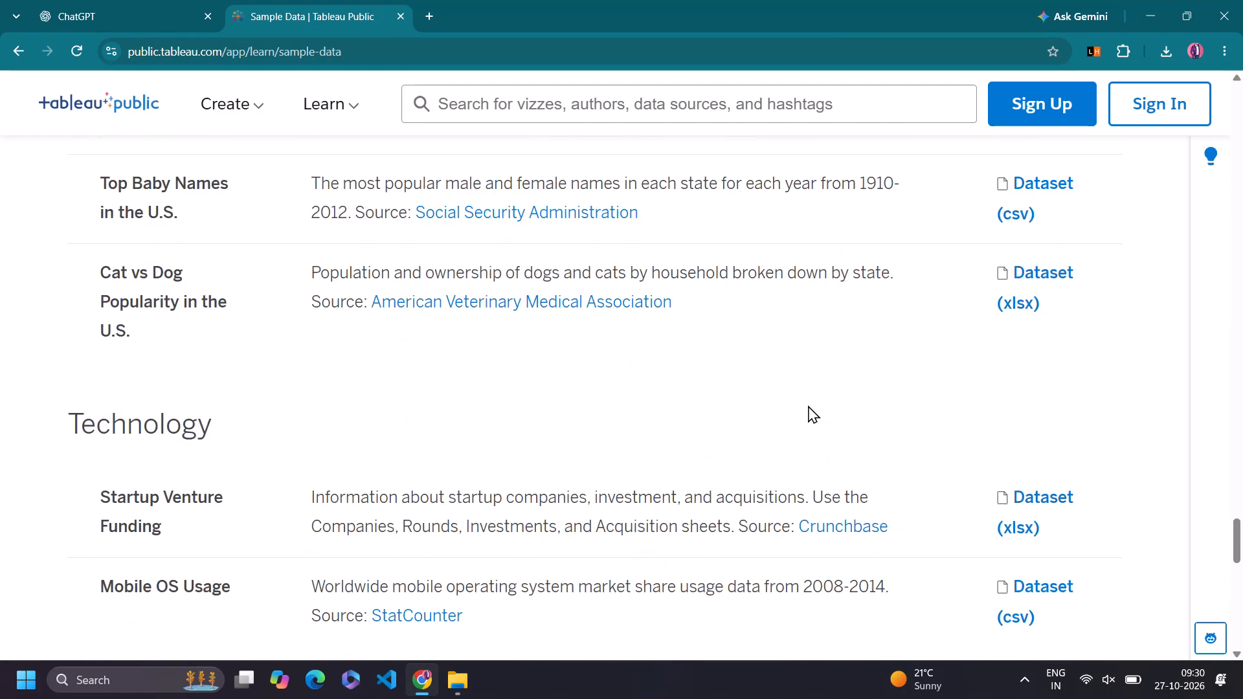
scroll(808, 405, down, 7)
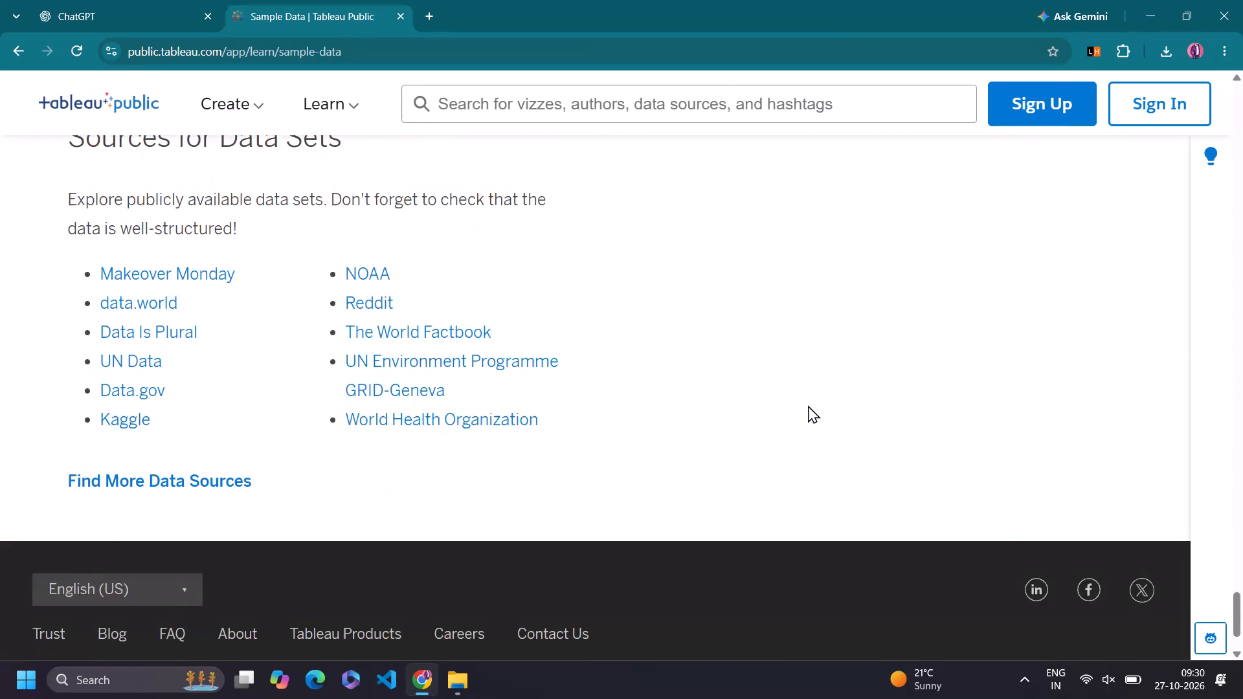
Go back up through the catalogue and examine the data sets offered in the Entertainment category.
scroll(808, 405, up, 4)
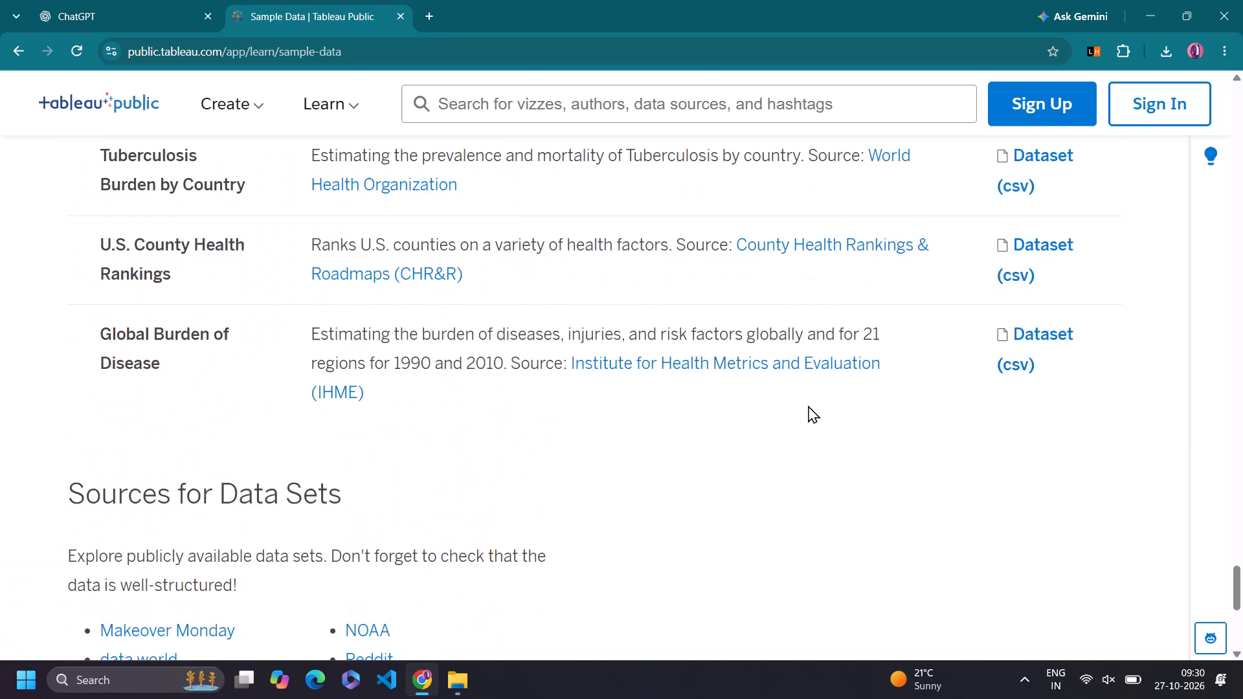
scroll(808, 405, up, 6)
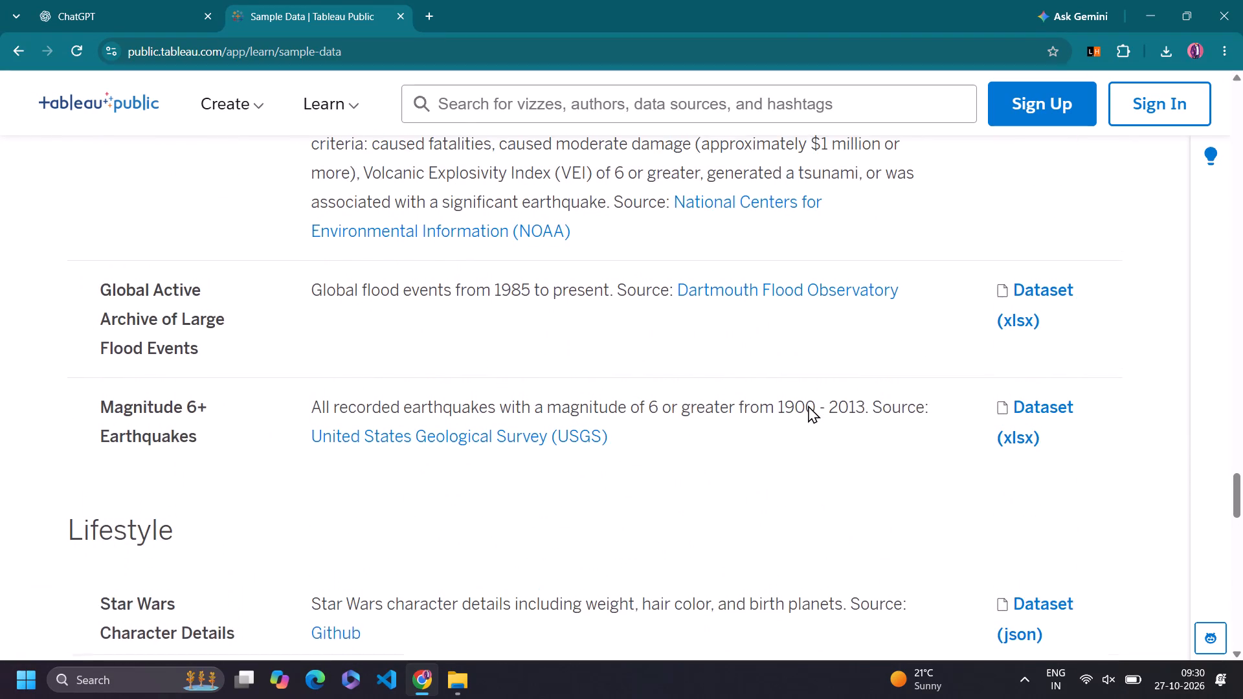
scroll(808, 405, up, 8)
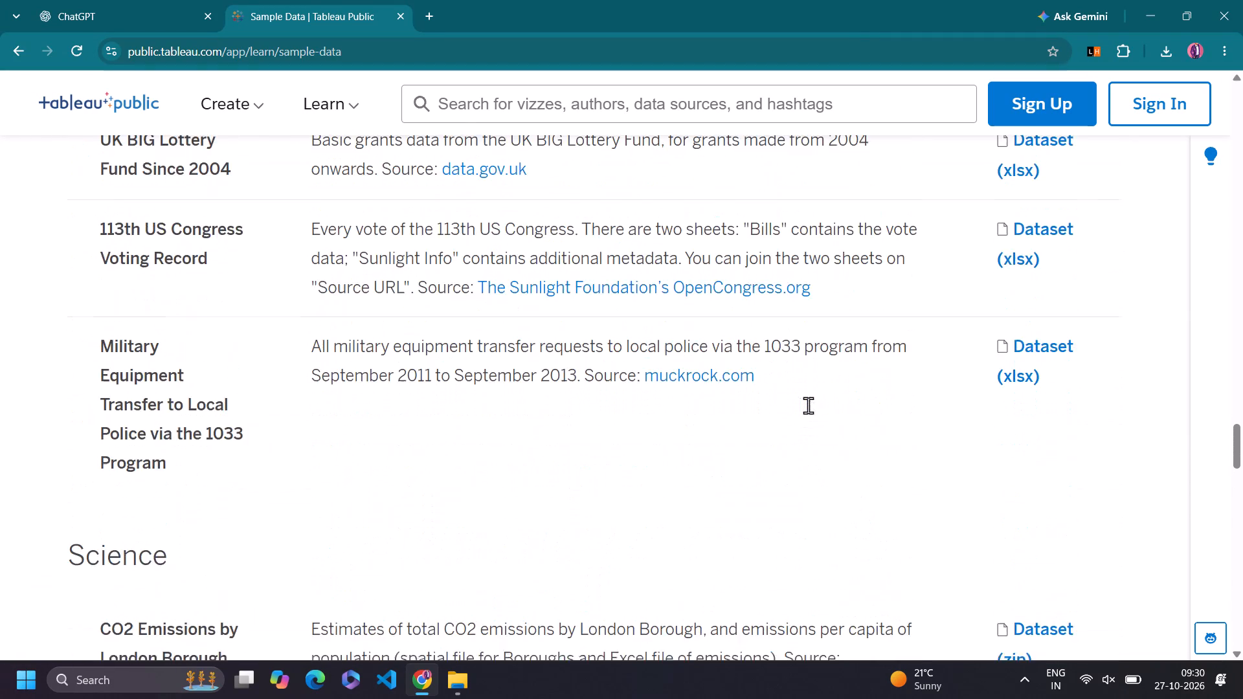
scroll(808, 405, up, 7)
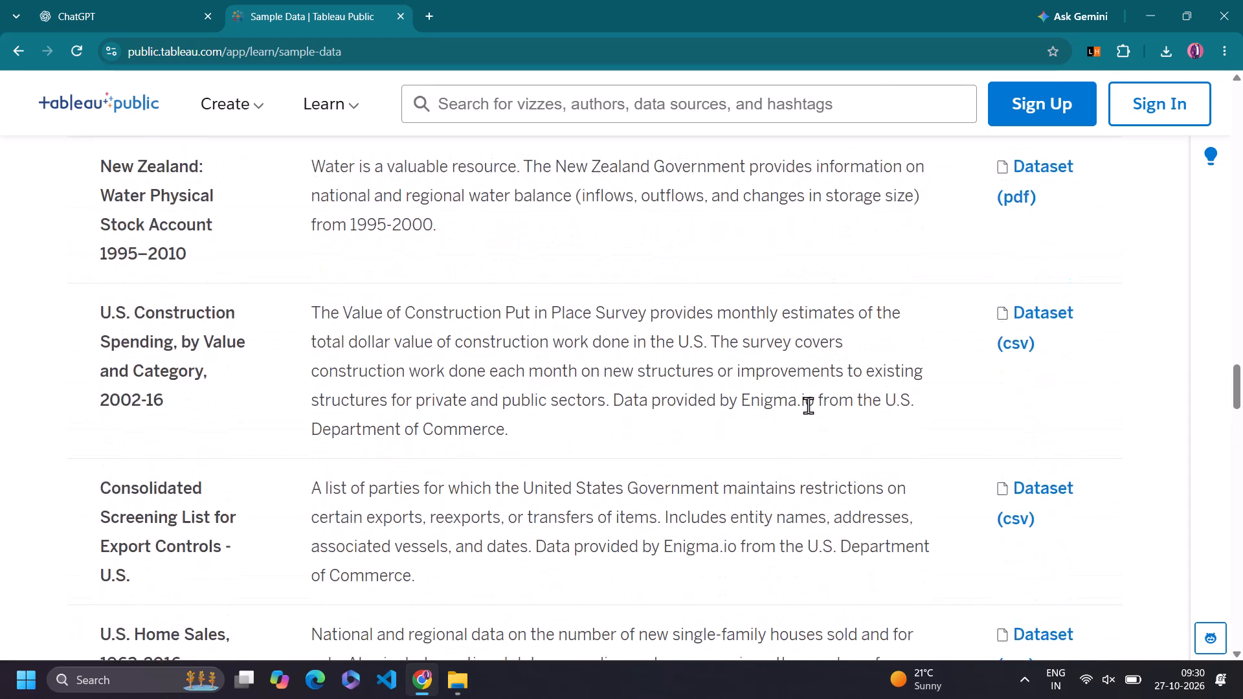
scroll(808, 405, up, 7)
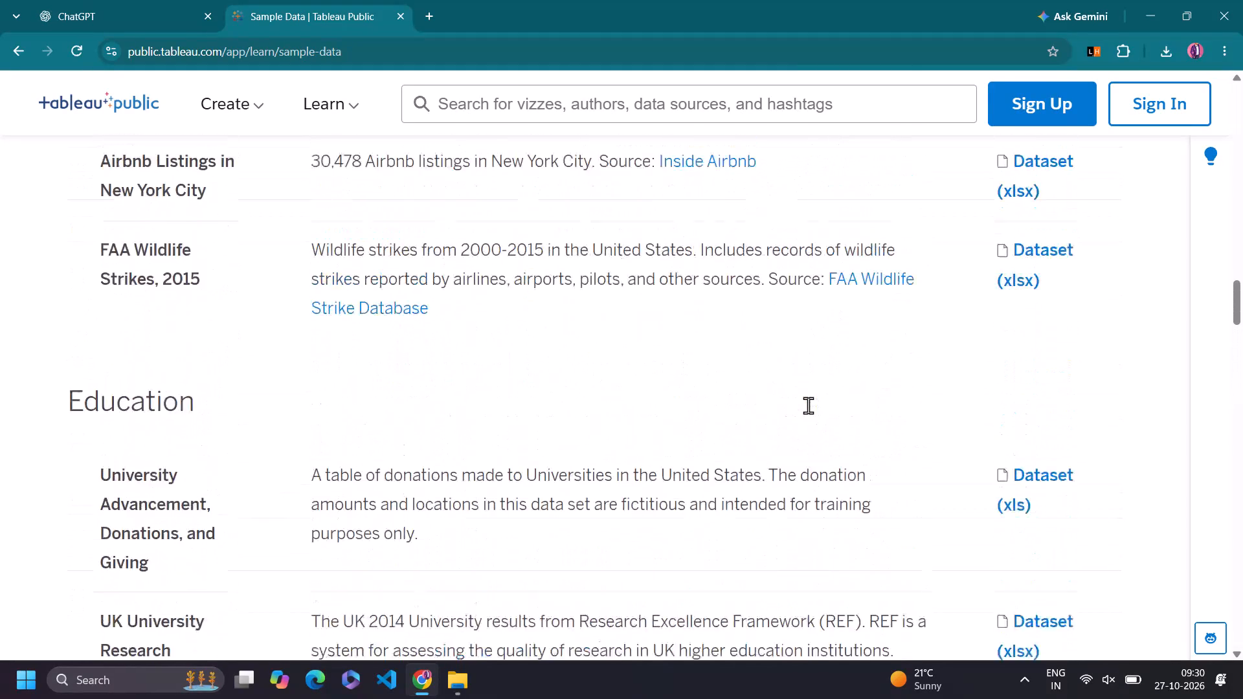
scroll(808, 405, up, 7)
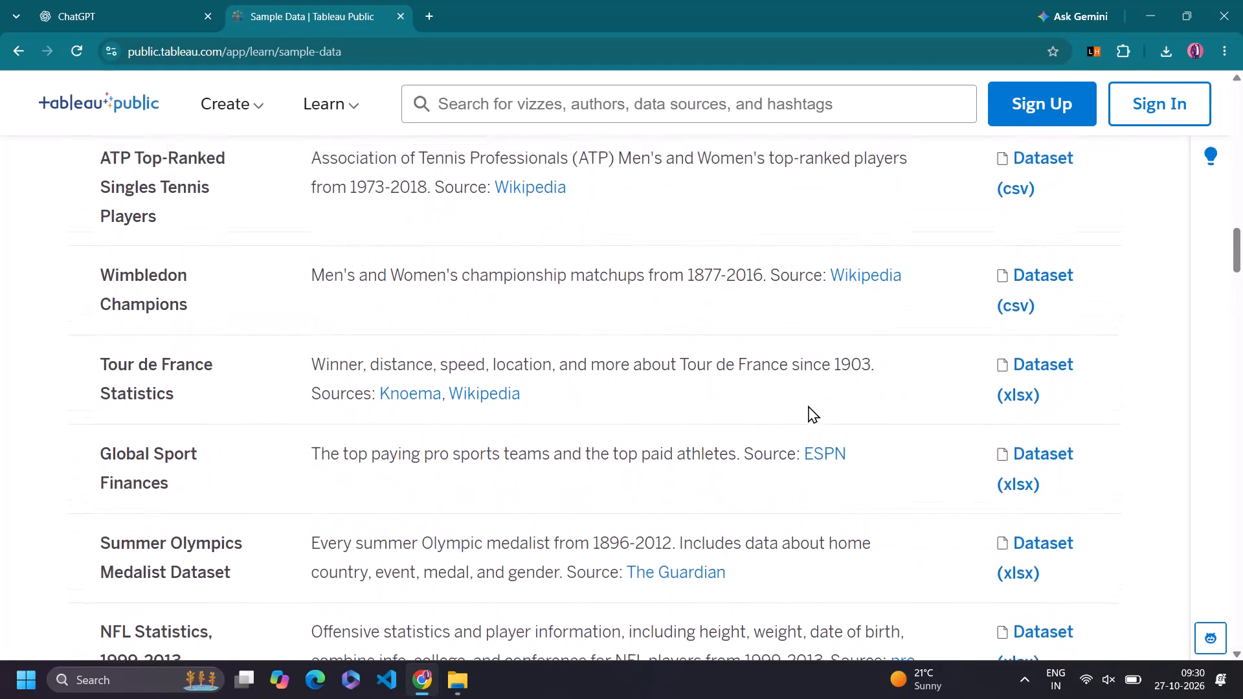
scroll(808, 405, up, 8)
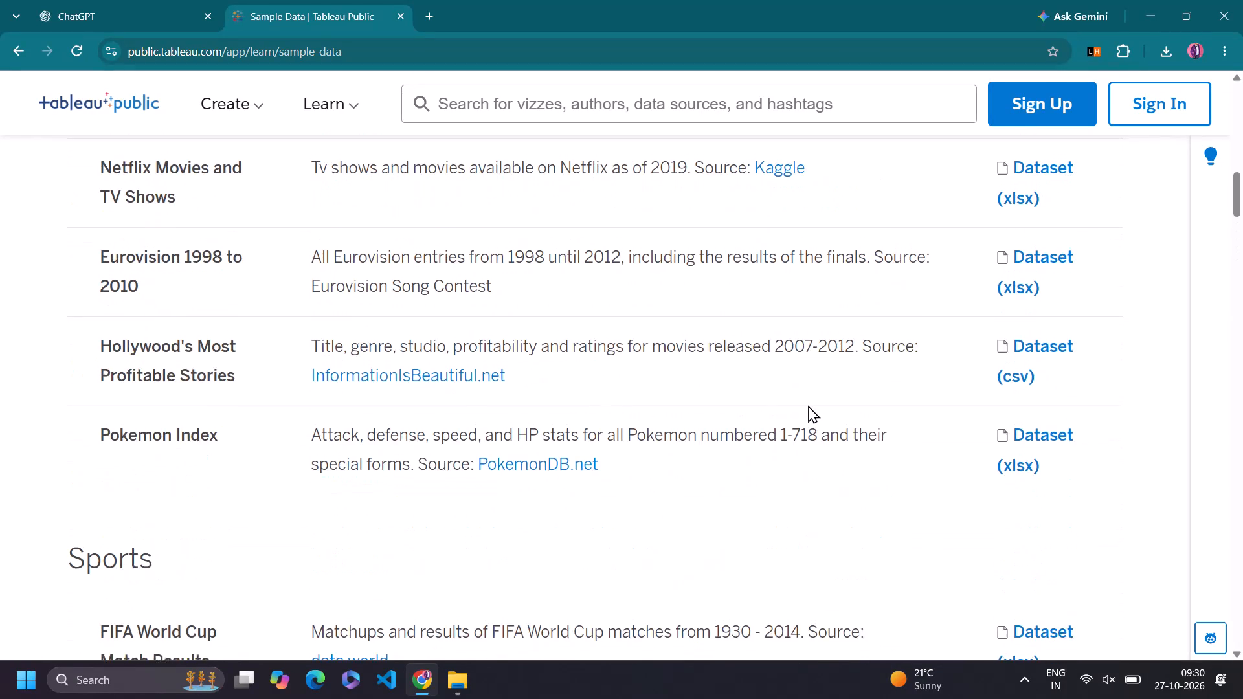
scroll(808, 405, up, 4)
scroll(808, 405, down, 1)
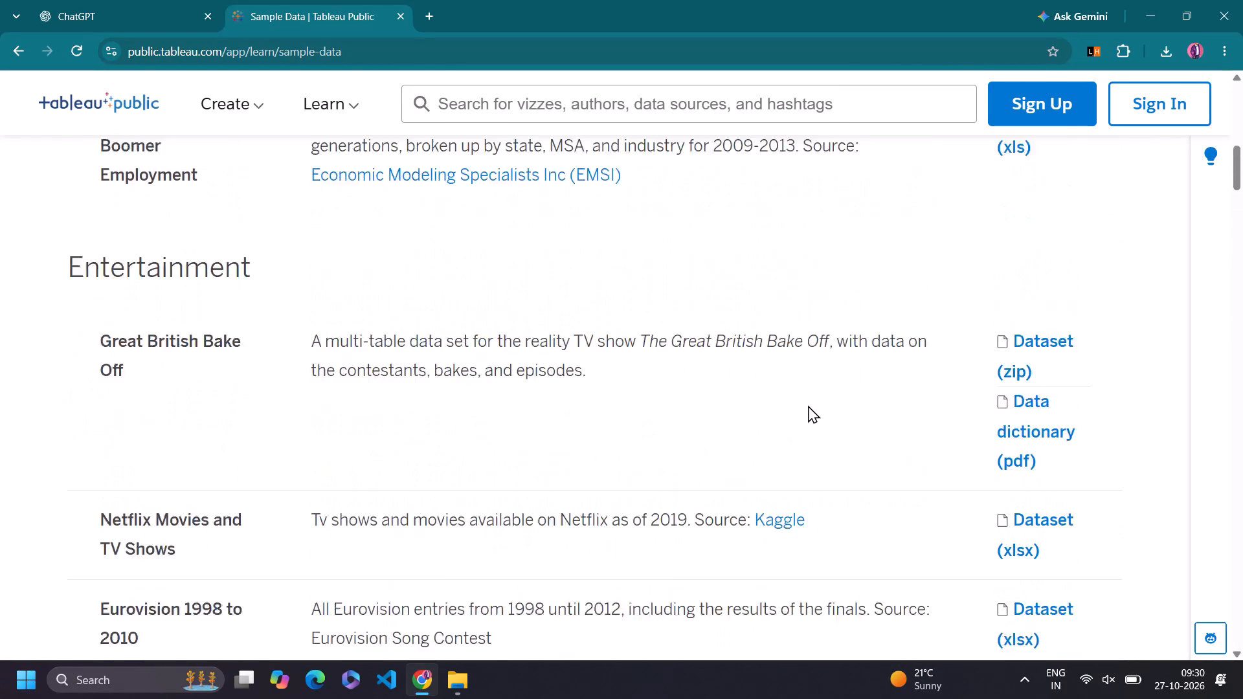
Download the zipped Great British Bake Off data set from the Entertainment category and check its download progress.
scroll(808, 405, down, 1)
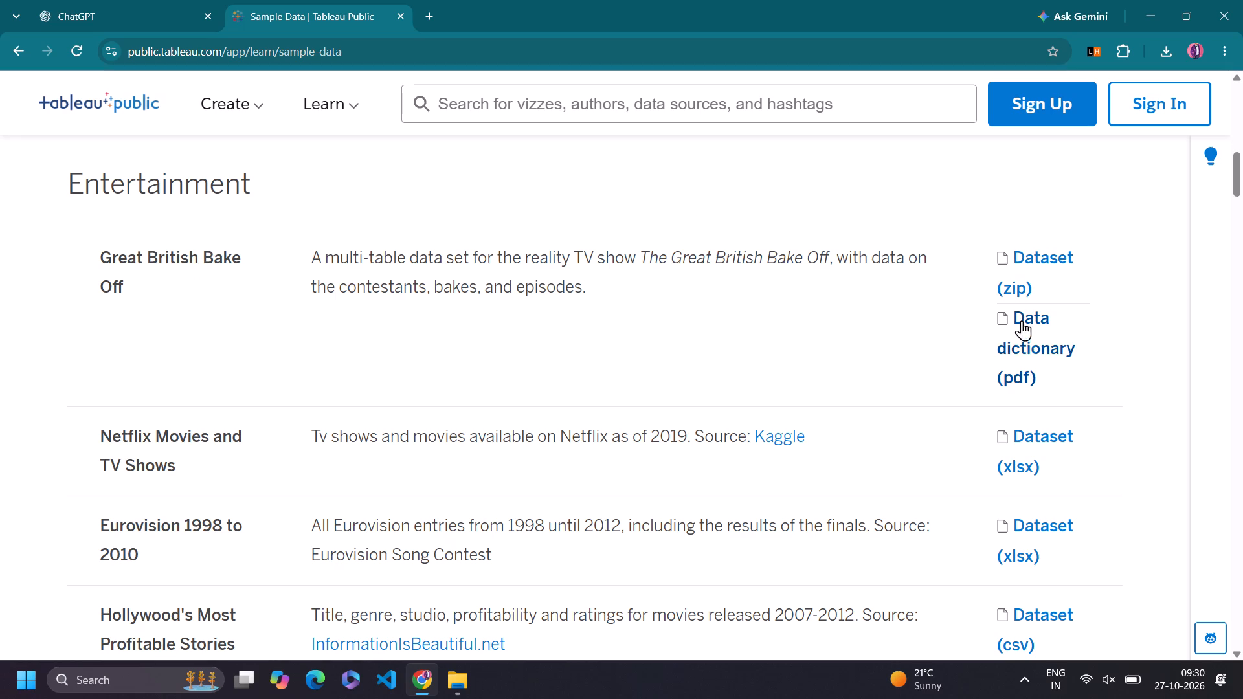
click(1034, 255)
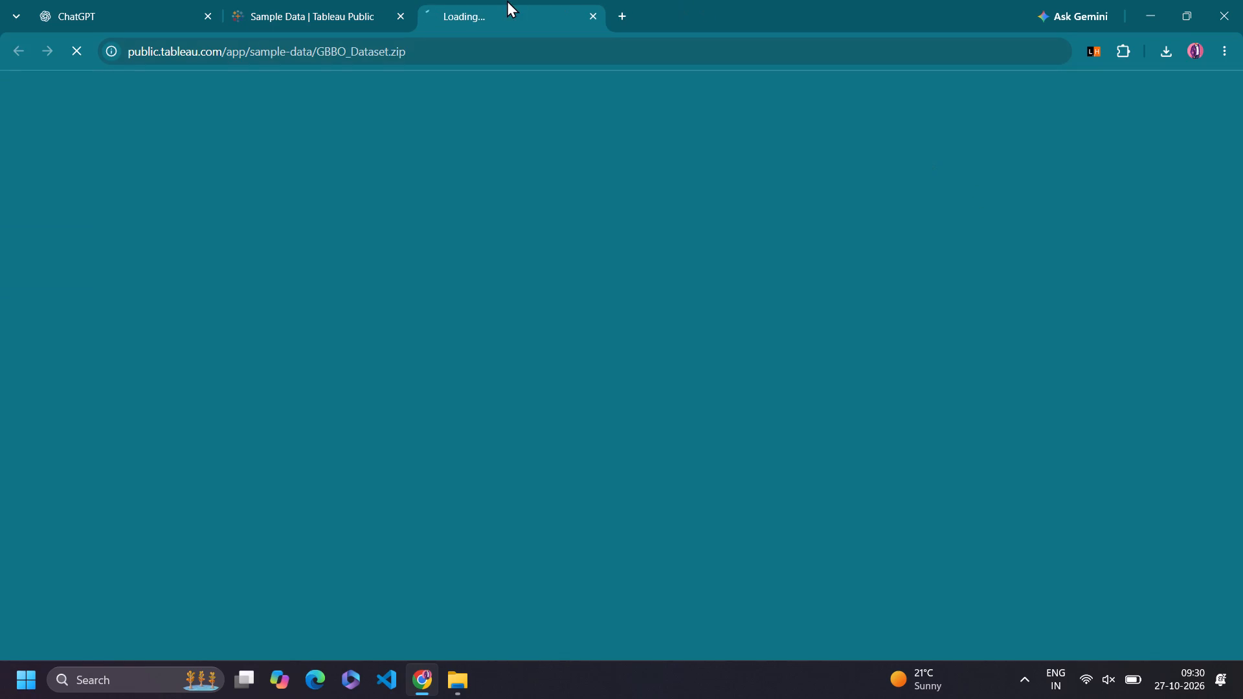
click(344, 0)
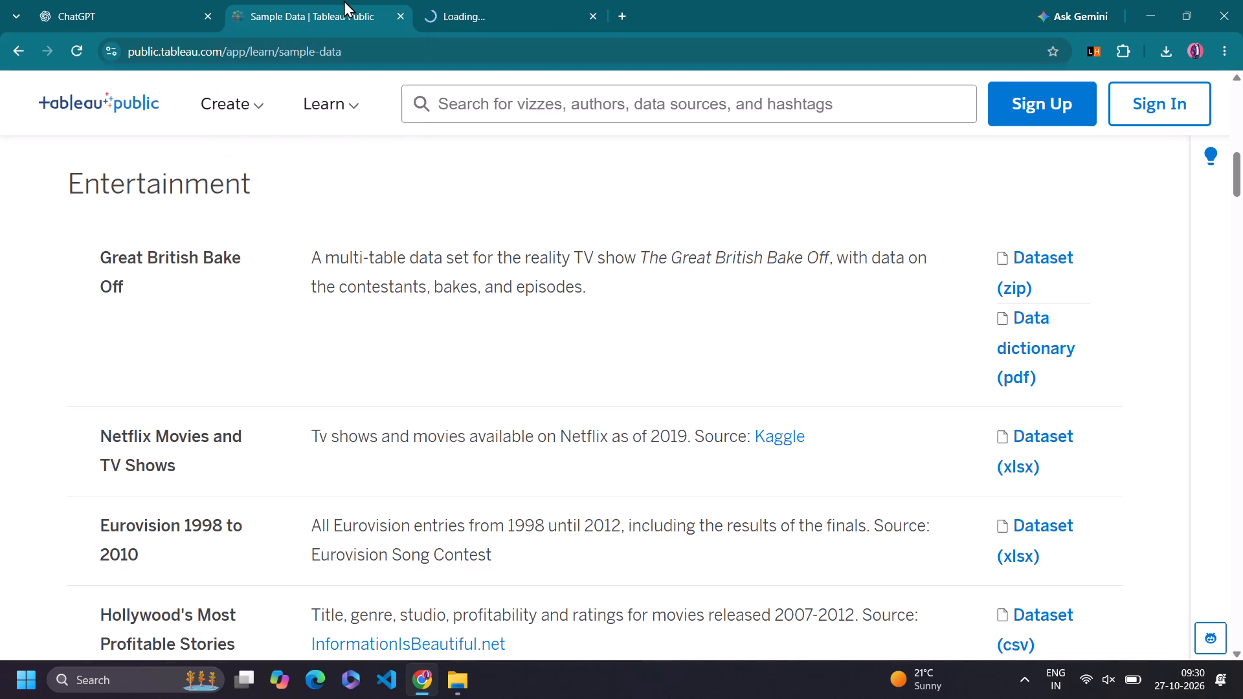
click(1169, 53)
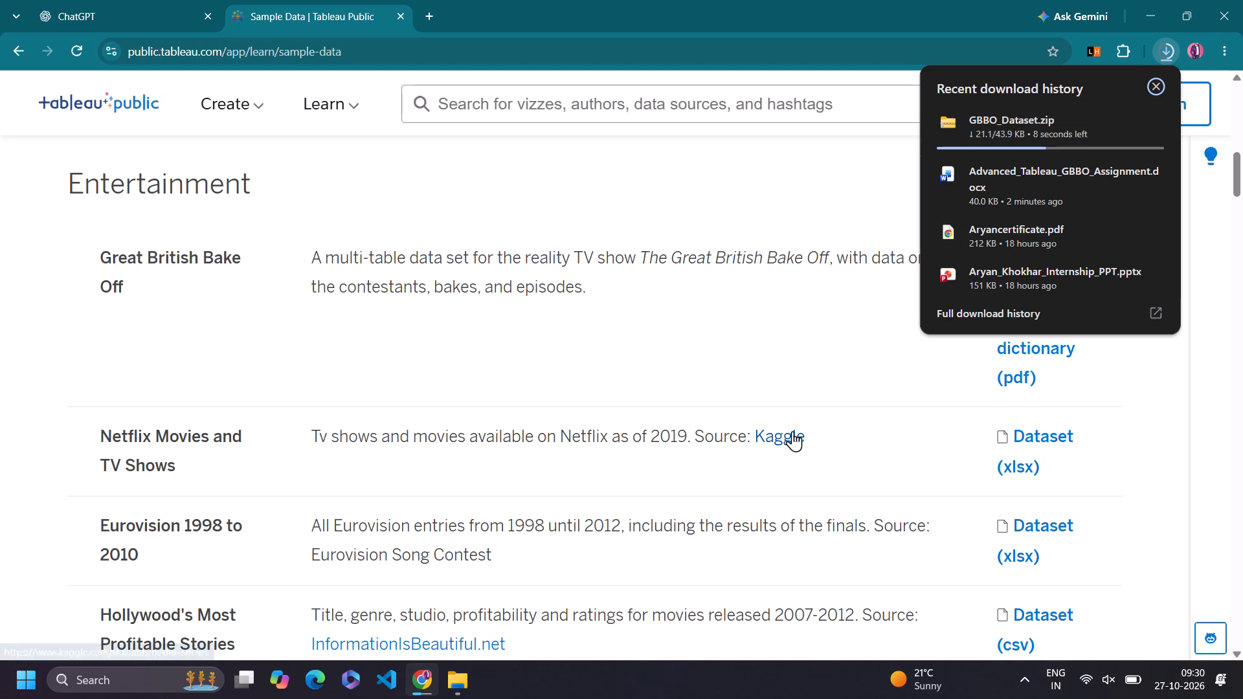
Open a new blank browser tab and return to the Sample Data page.
click(427, 17)
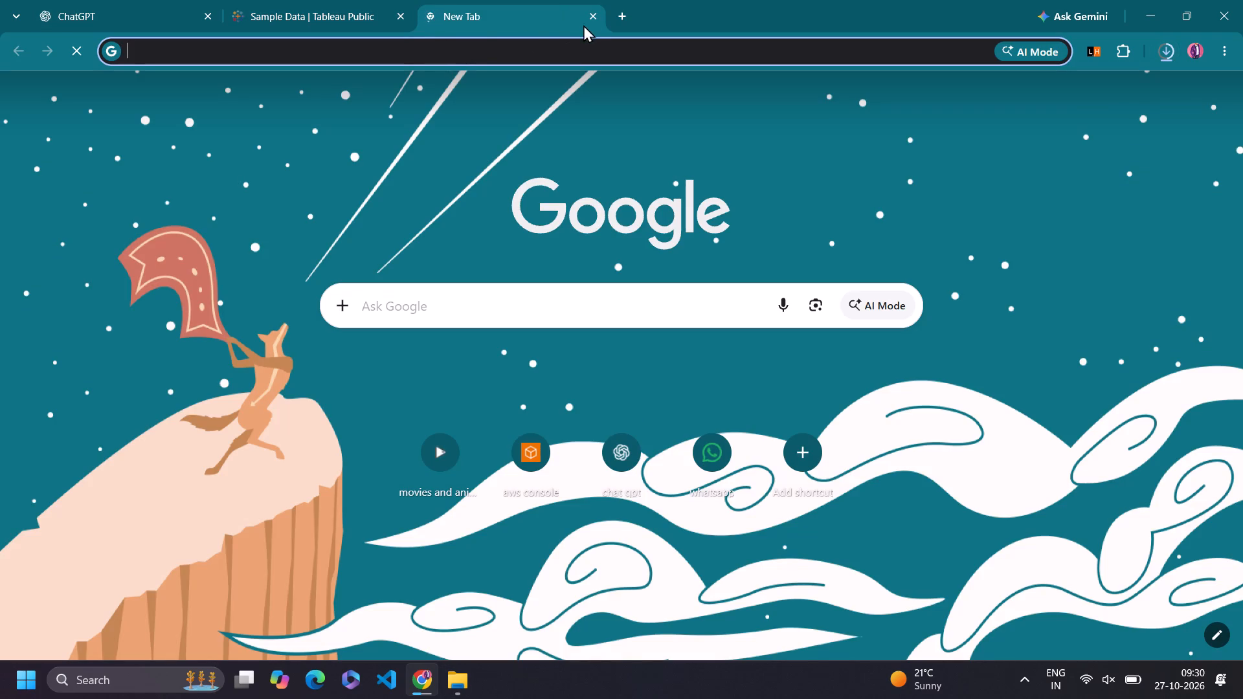
click(265, 0)
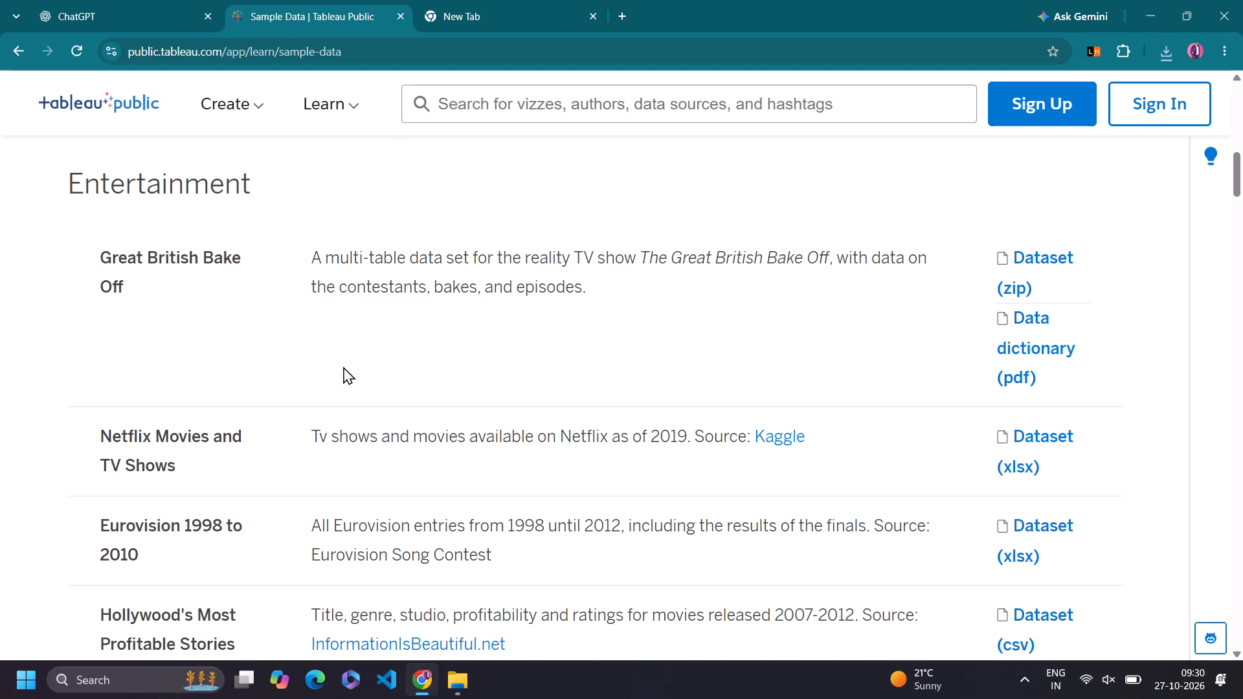
Switch to File Explorer and select the downloaded GBBO_Dataset zipped folder under Today in the Downloads folder.
click(459, 684)
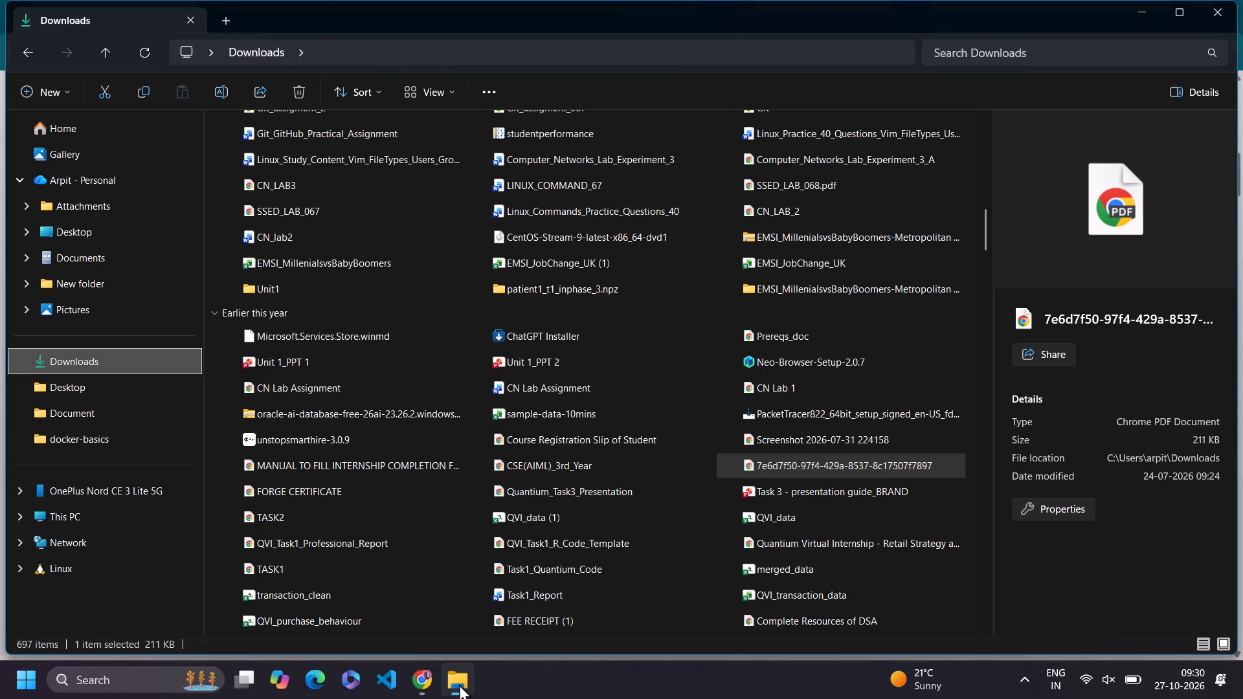
scroll(644, 324, up, 9)
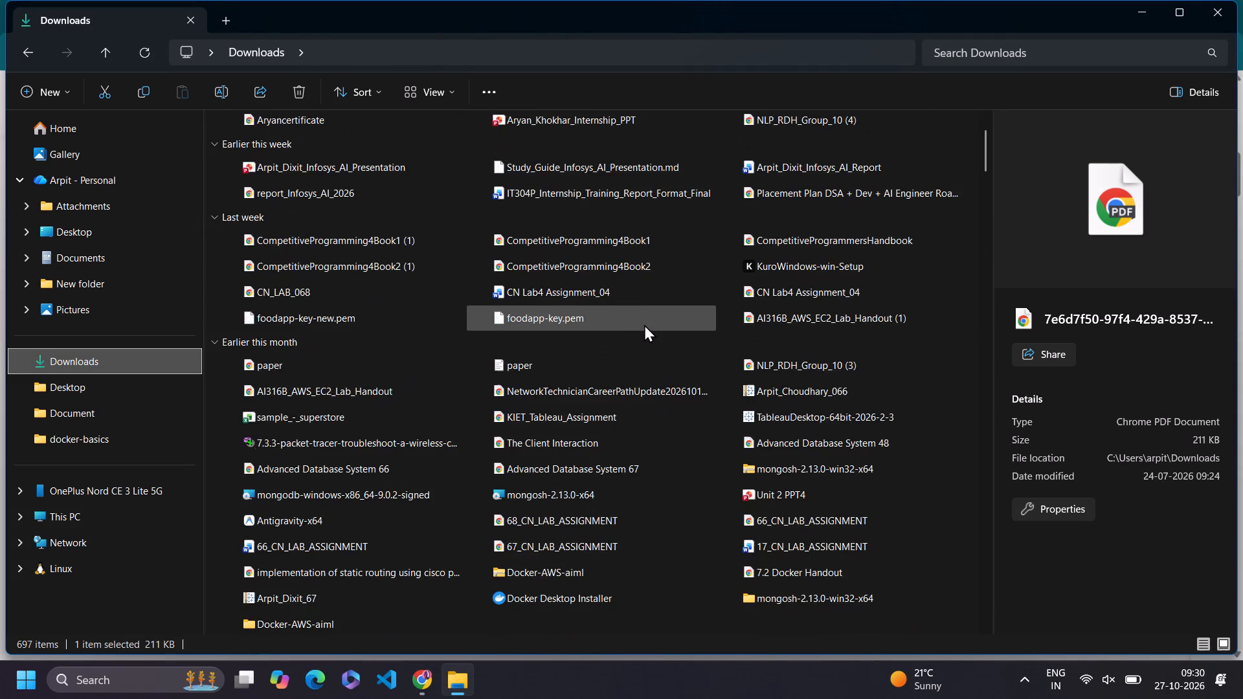
click(136, 51)
scroll(366, 189, up, 9)
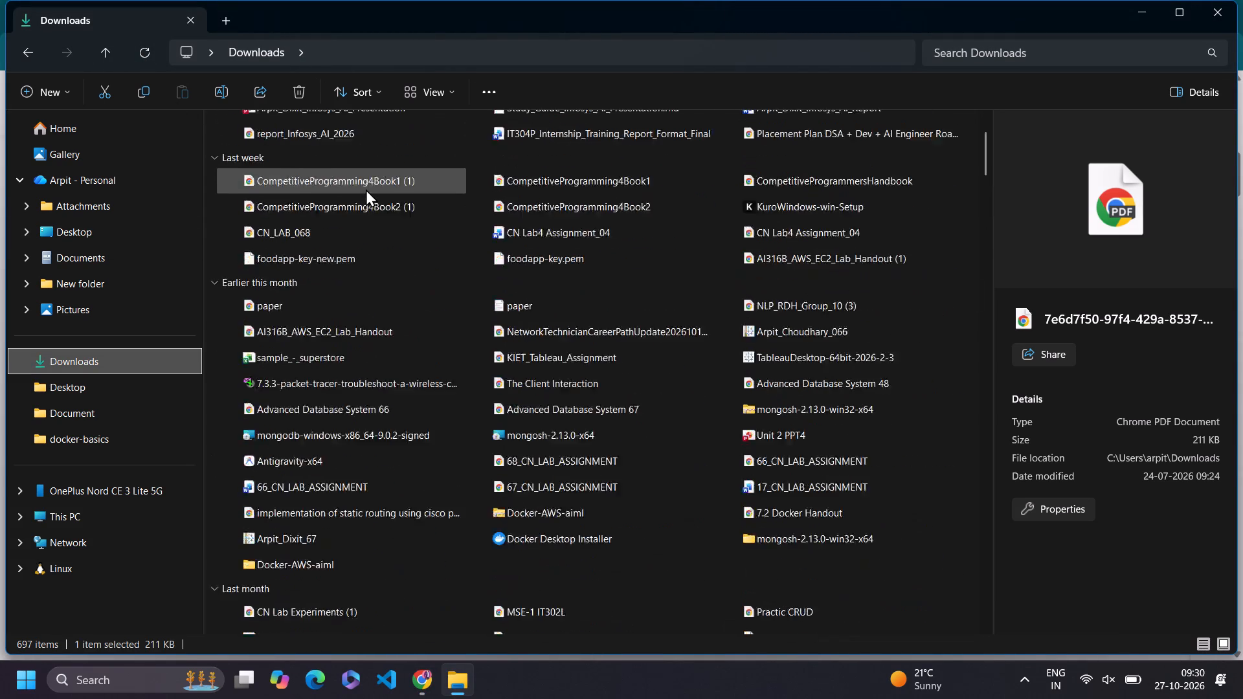
scroll(366, 189, up, 15)
click(355, 151)
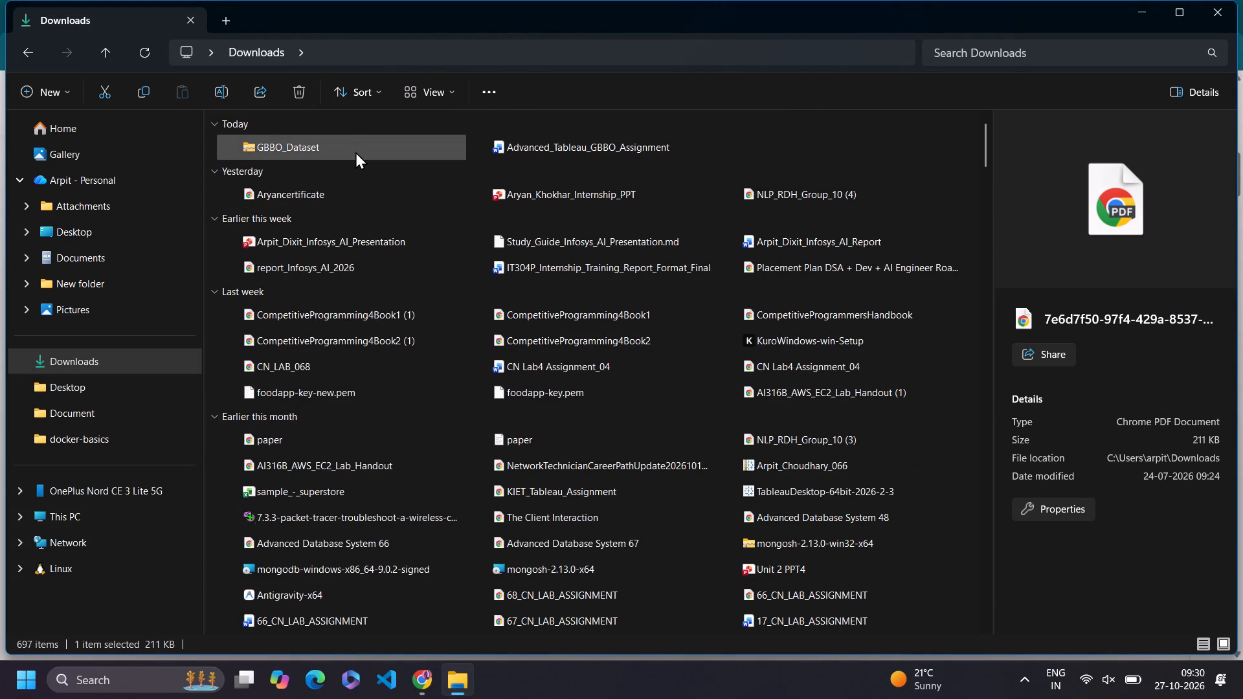
Switch back to Chrome and start entering "wha" in the blank new tab's address bar to find WhatsApp.
click(416, 680)
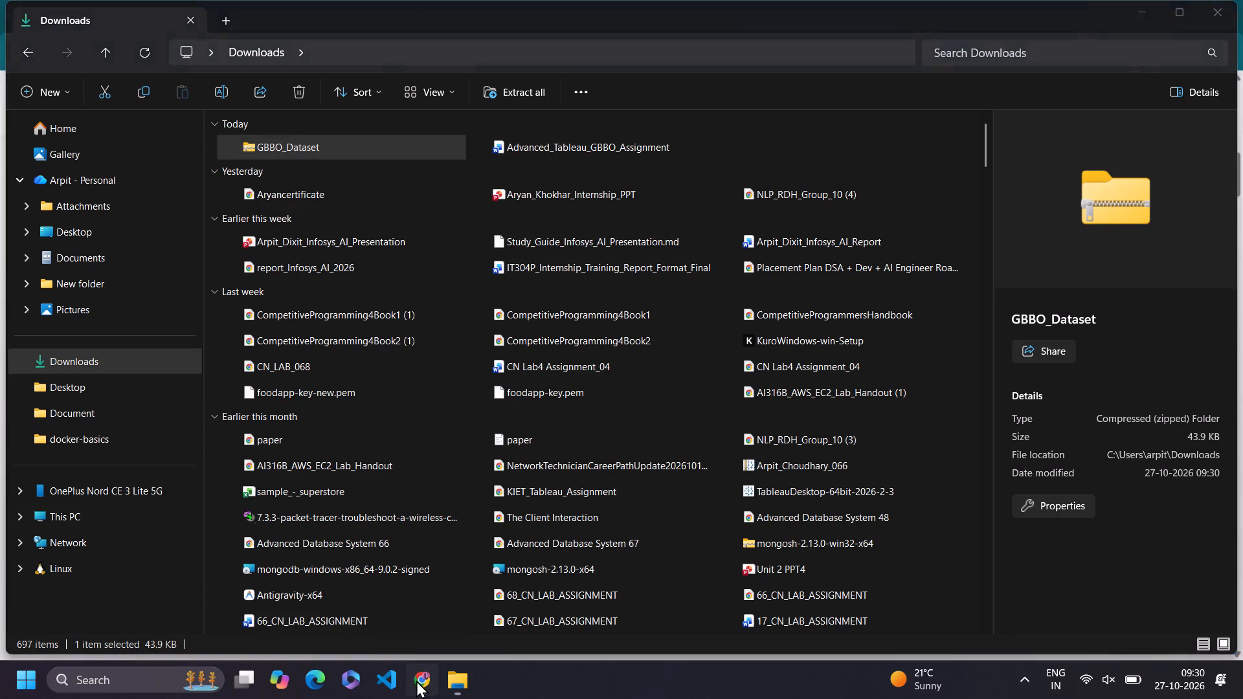
click(468, 1)
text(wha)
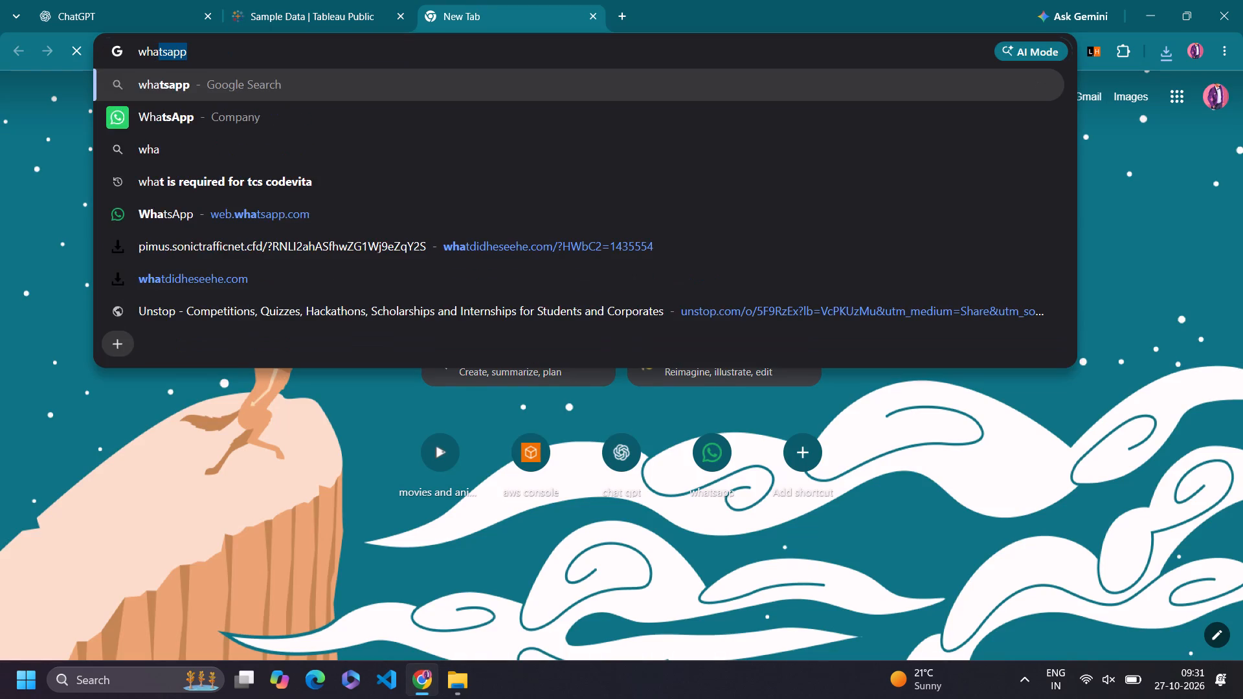
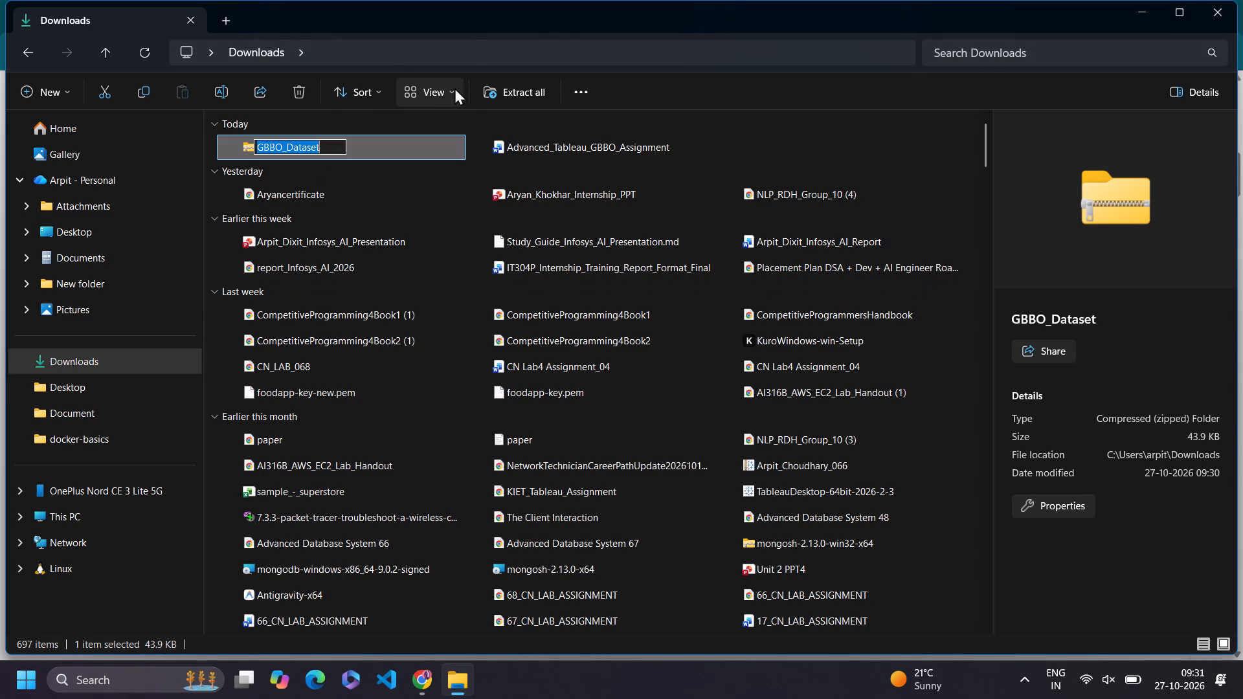
Extract the zipped GBBO_Dataset archive into a GBBO_Dataset folder within Downloads, showing the extracted files when complete.
click(499, 90)
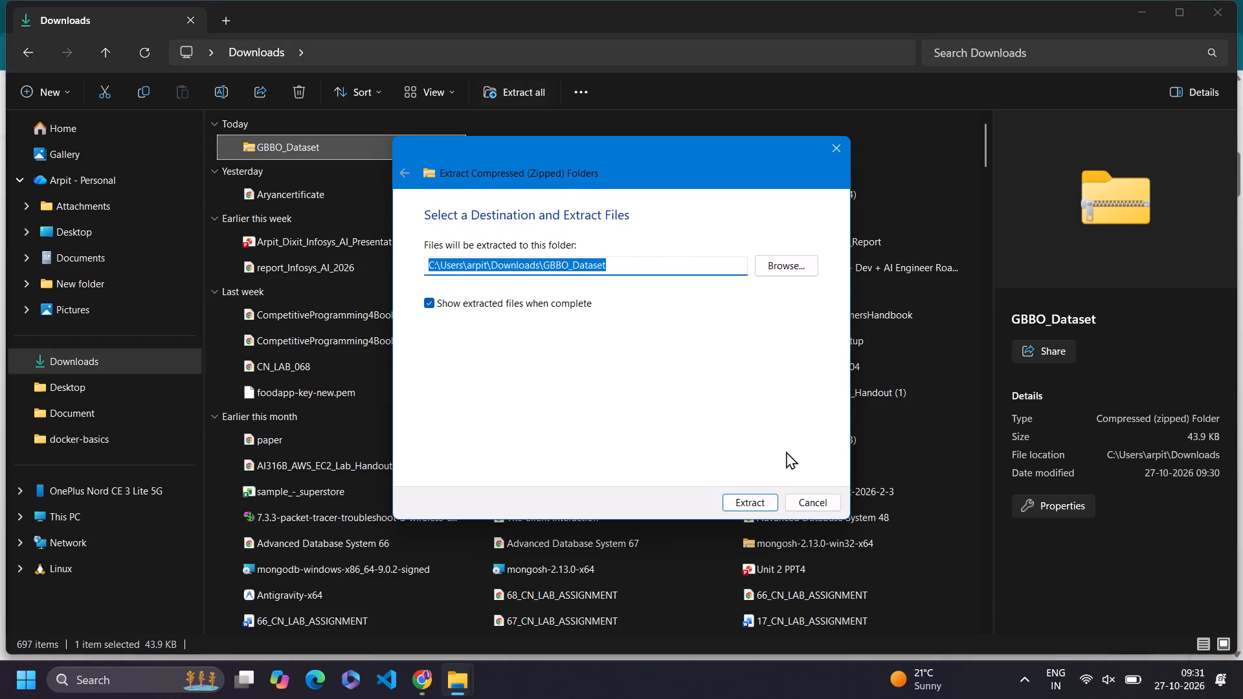
click(767, 497)
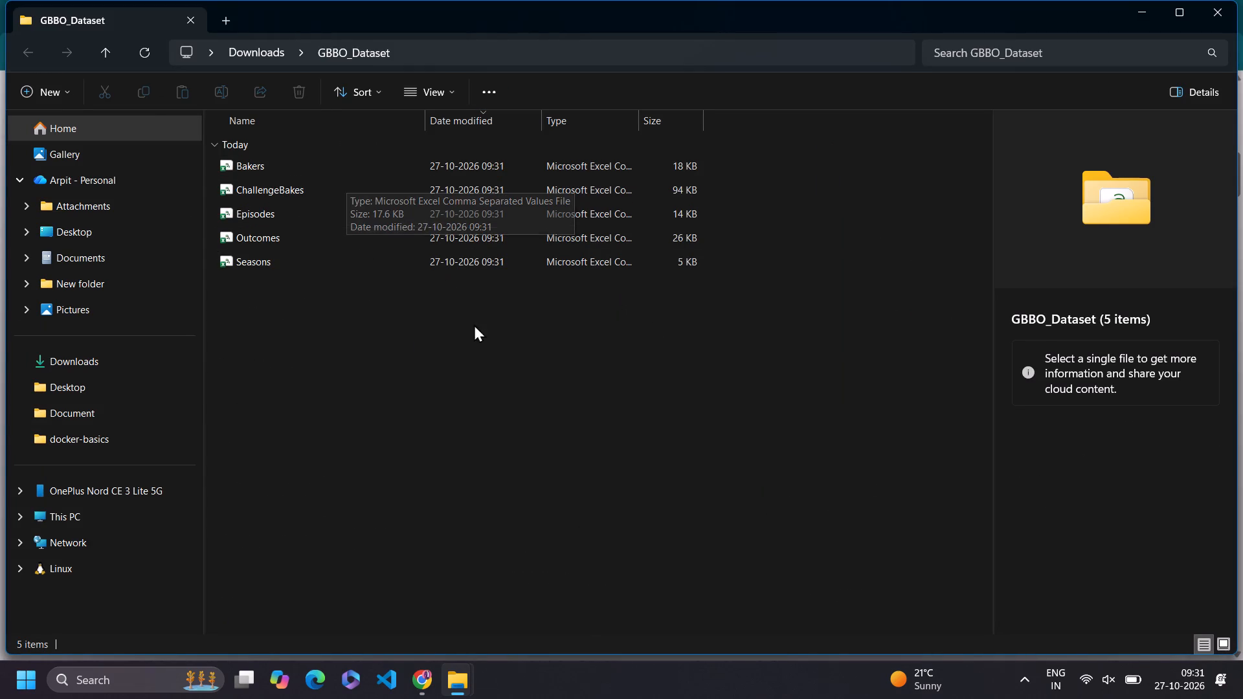
Switch back to Chrome with the Tableau Public Sample Data page.
click(424, 689)
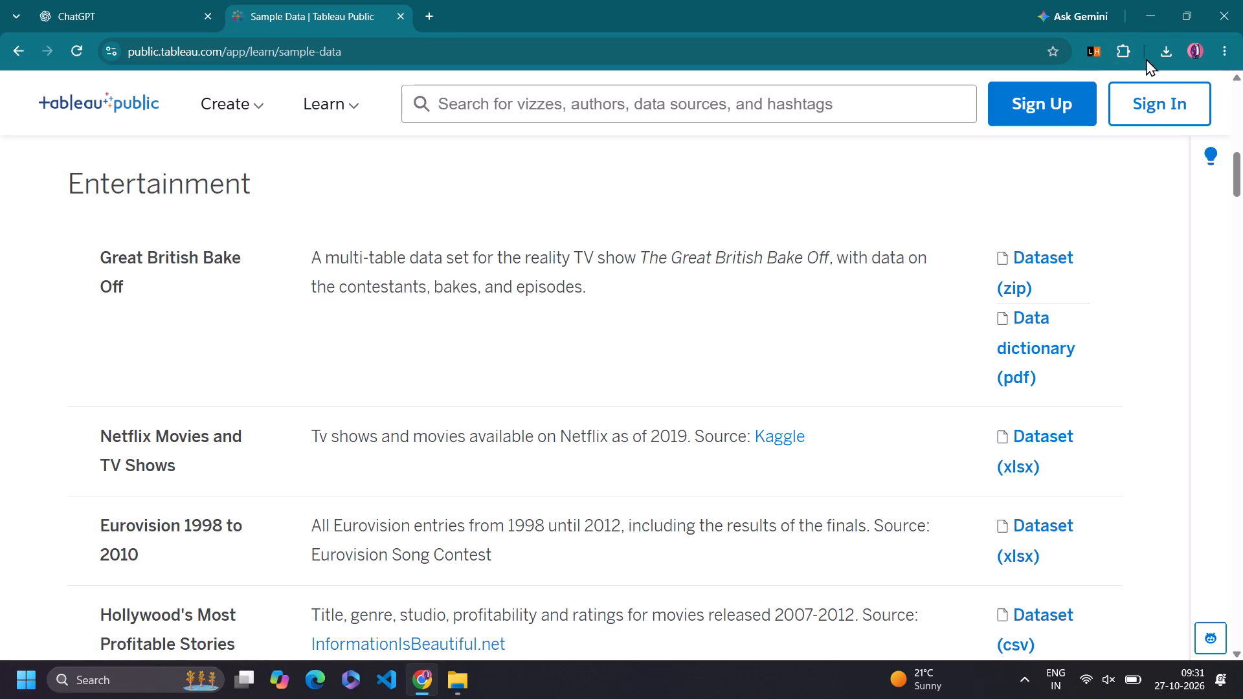
Open the downloaded Advanced_Tableau_GBBO_Assignment document in Word, read it from Business Scenario to Important Notes, and close it.
click(1162, 52)
double_click(1031, 156)
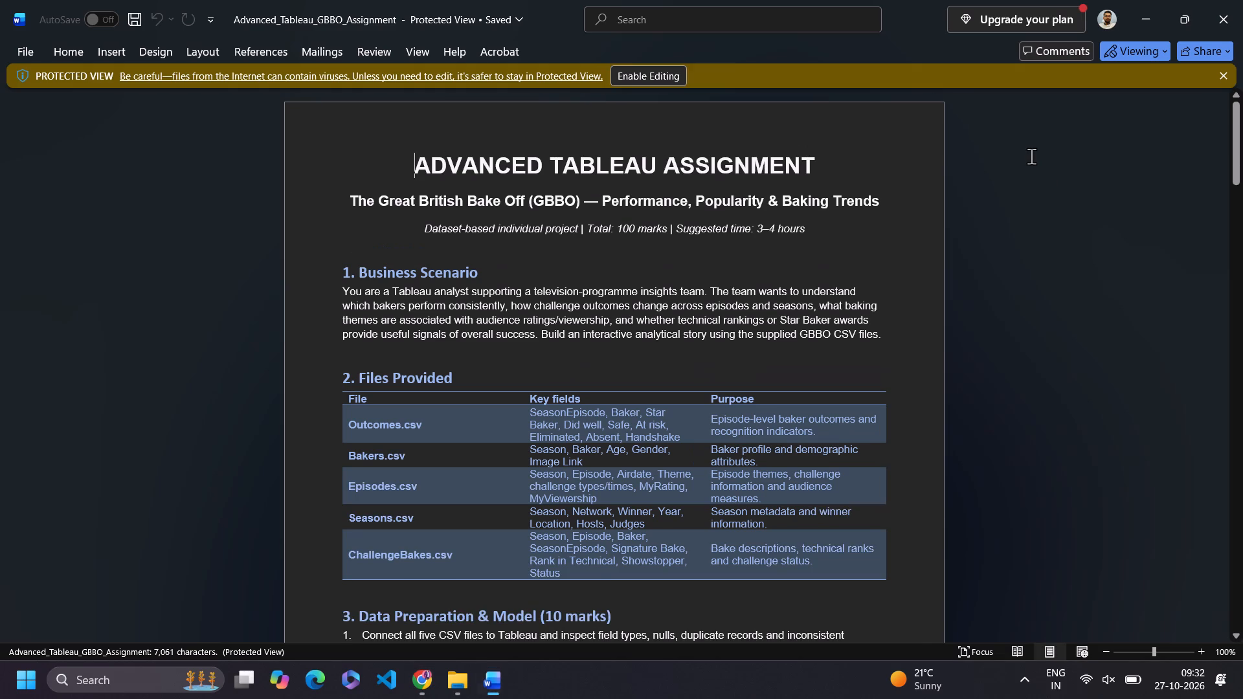
scroll(768, 376, right, 1)
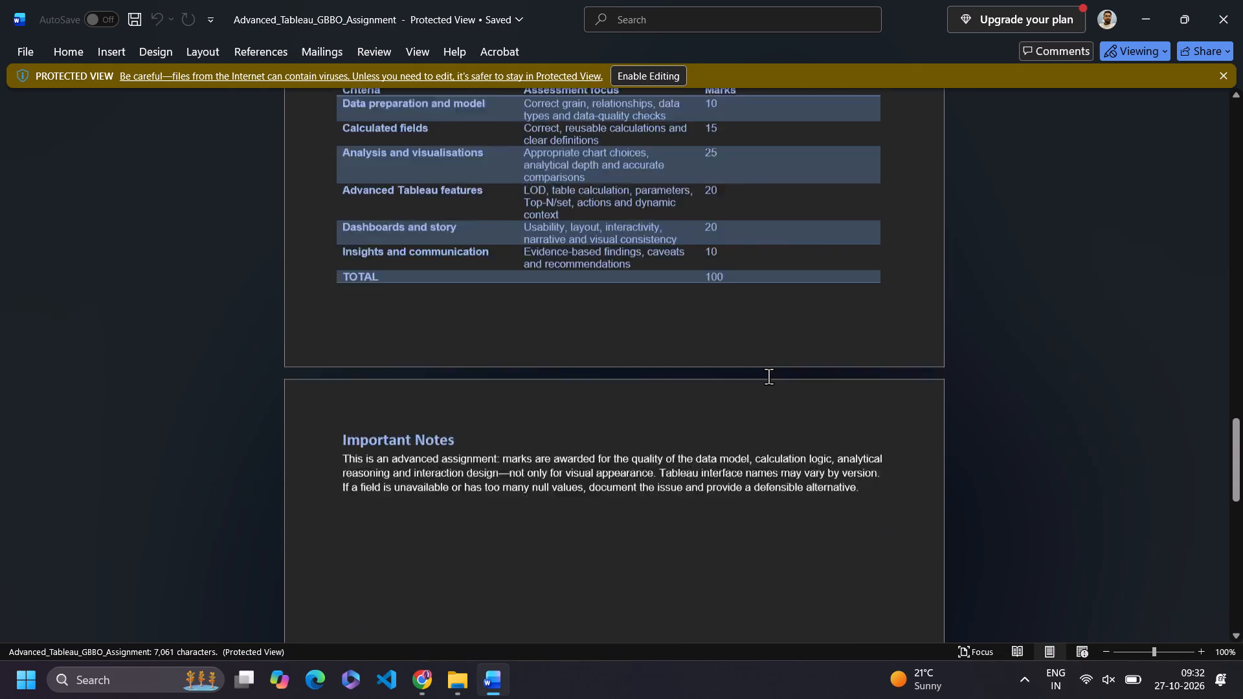
scroll(768, 376, right, 1)
scroll(768, 376, up, 1)
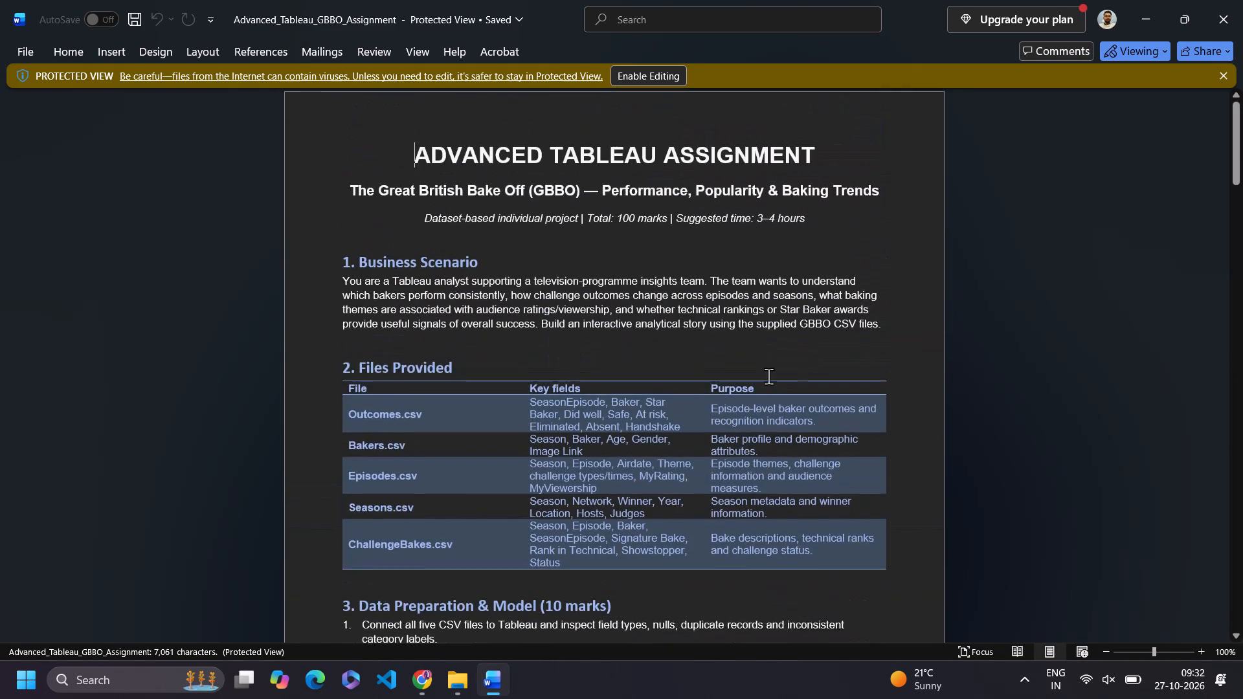
scroll(768, 376, up, 1)
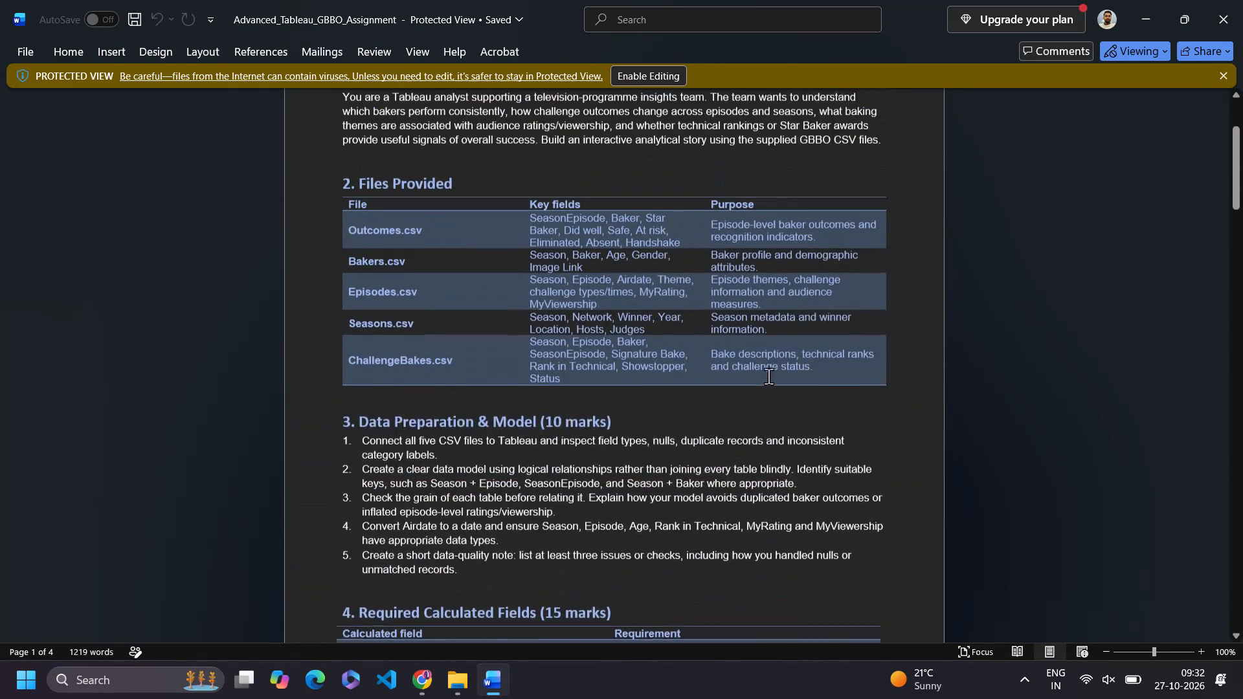
scroll(768, 376, down, 1)
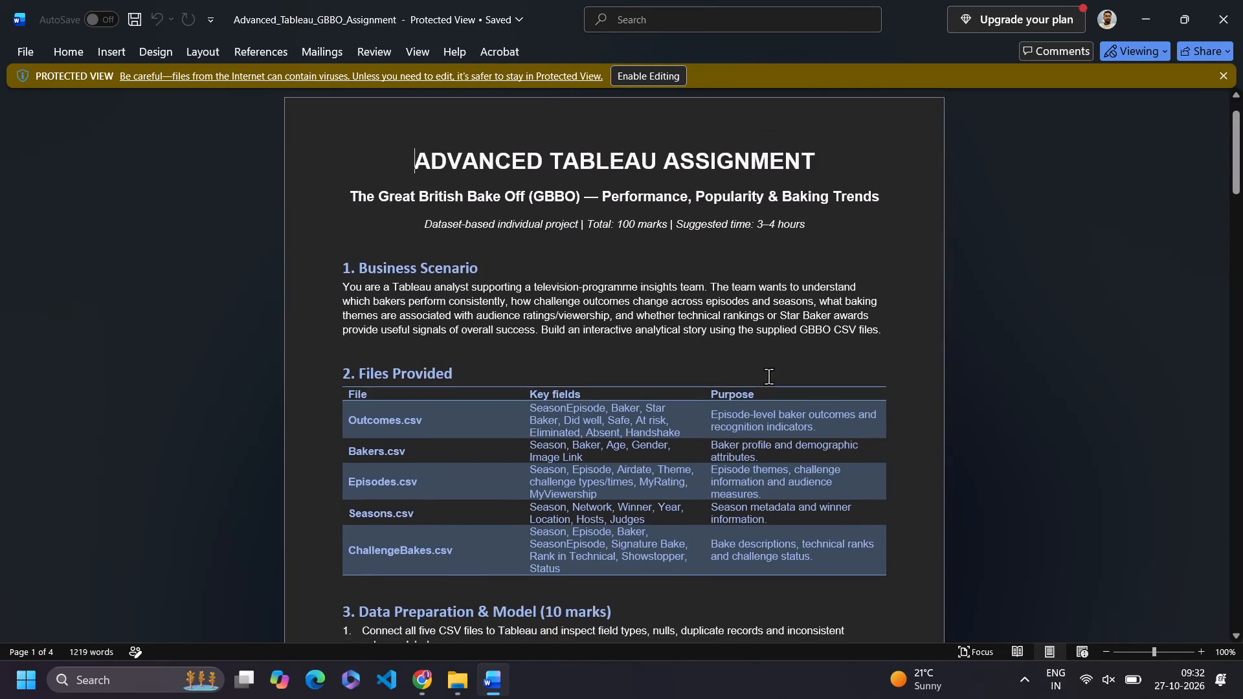
scroll(768, 376, down, 1)
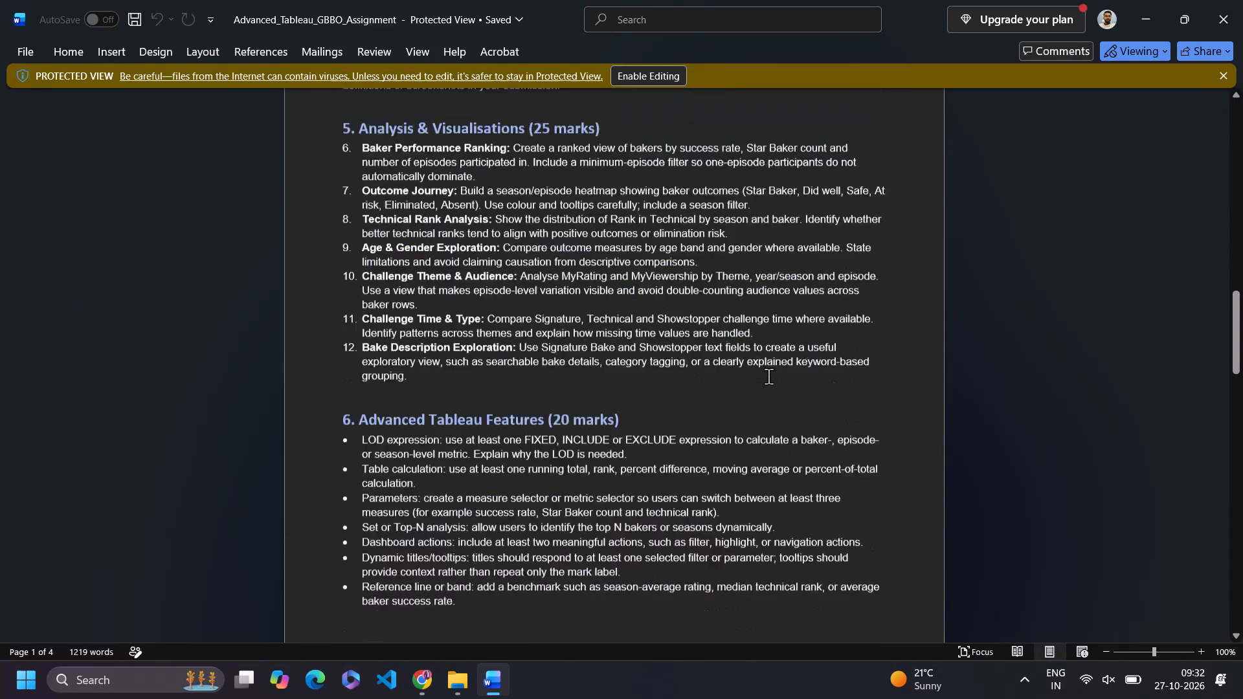
scroll(768, 376, down, 1)
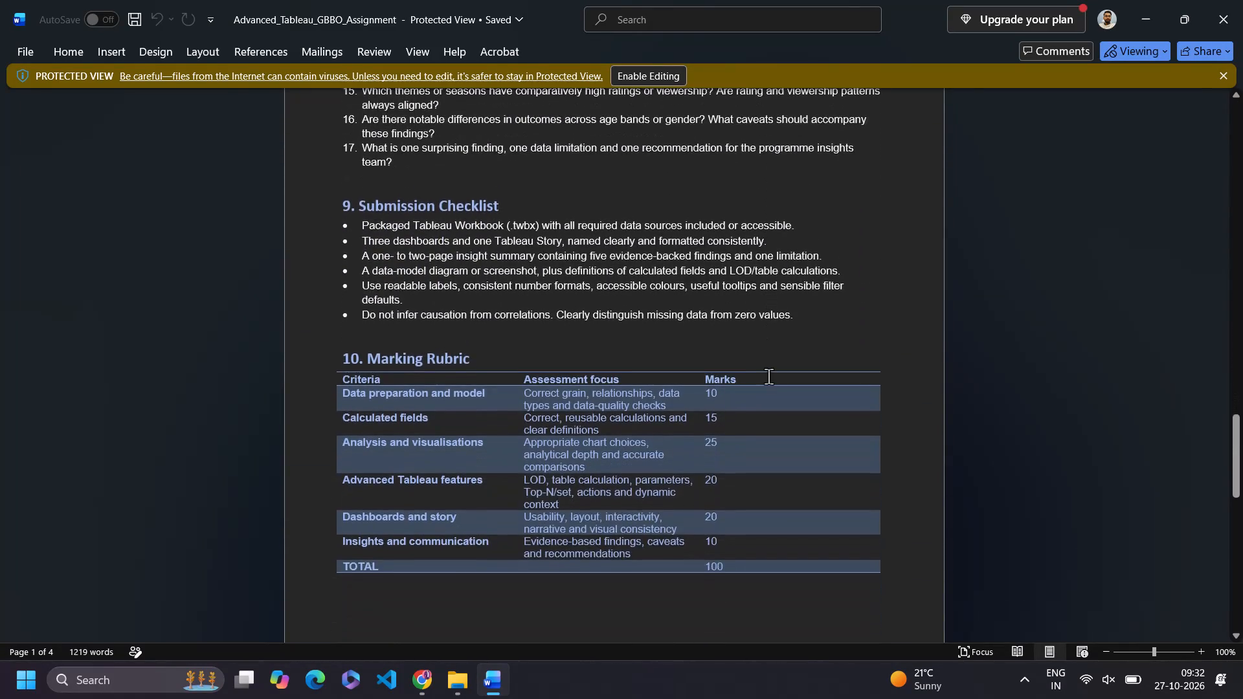
scroll(768, 376, down, 3)
scroll(768, 376, up, 6)
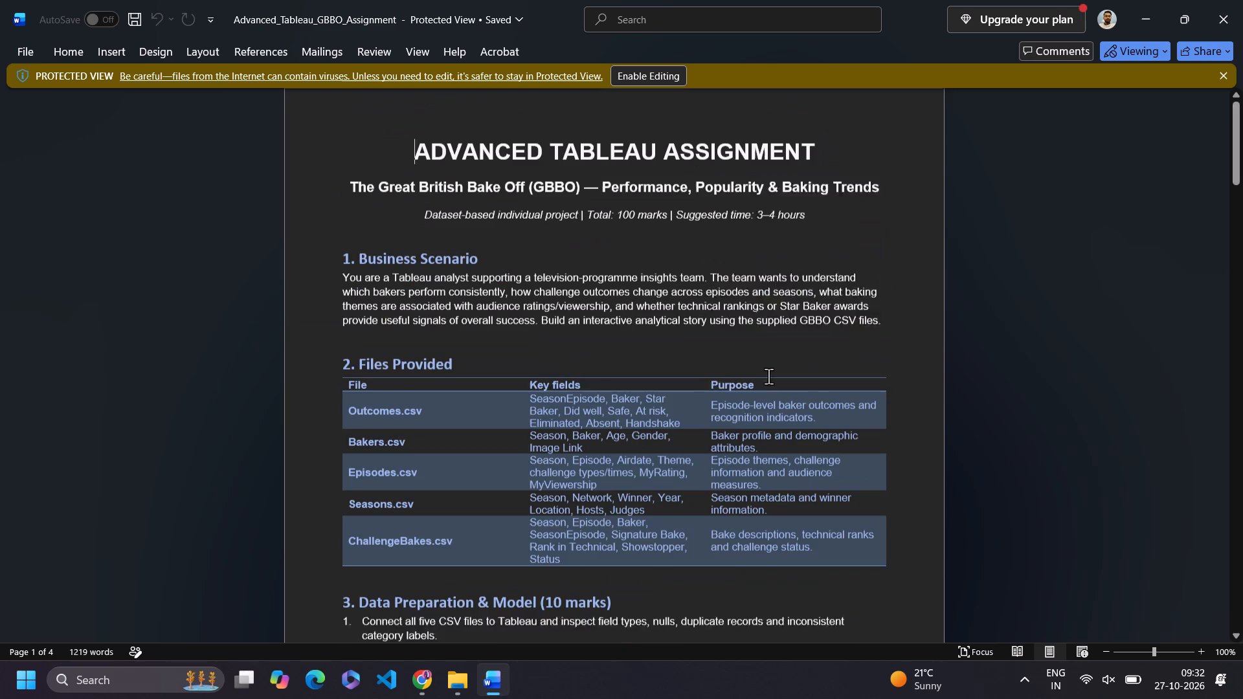
scroll(768, 376, up, 7)
click(1242, 0)
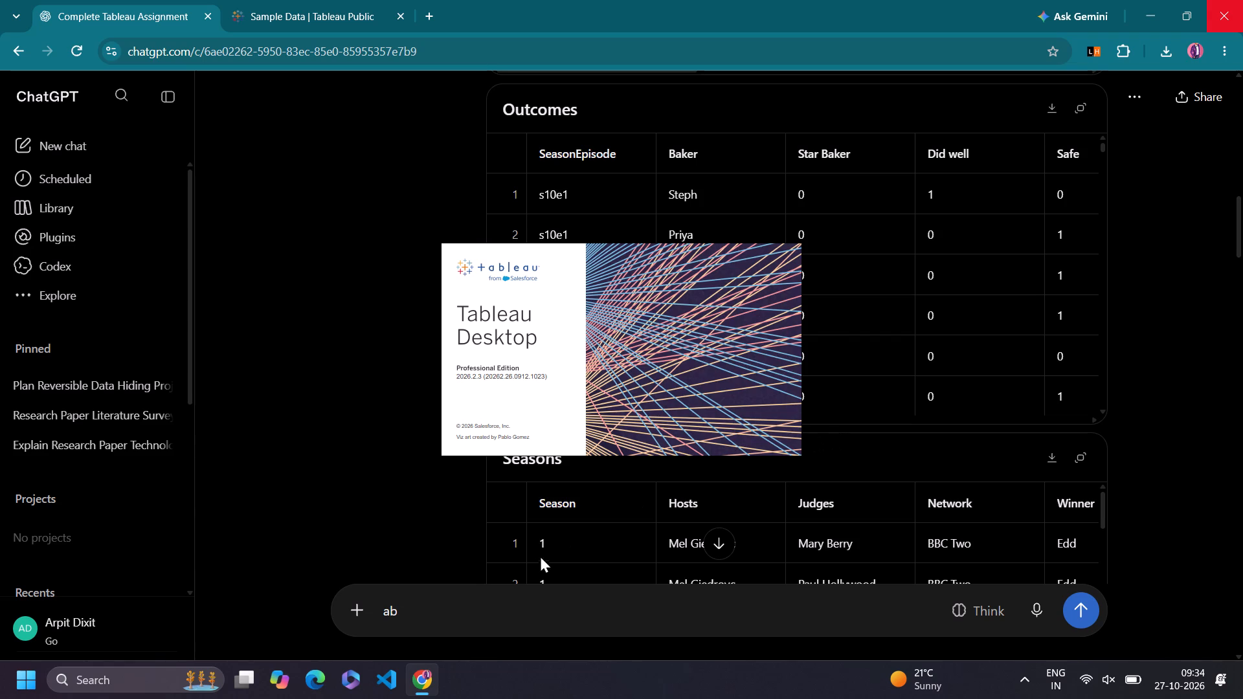
scroll(282, 408, down, 3)
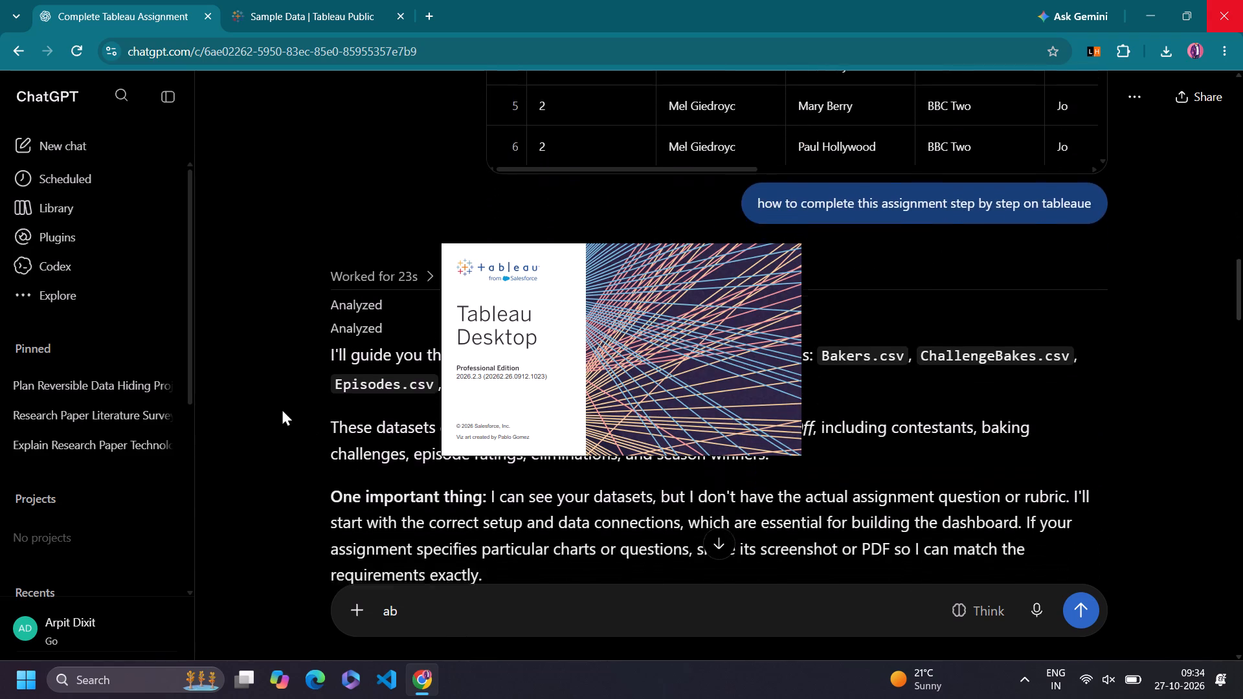
scroll(282, 408, down, 6)
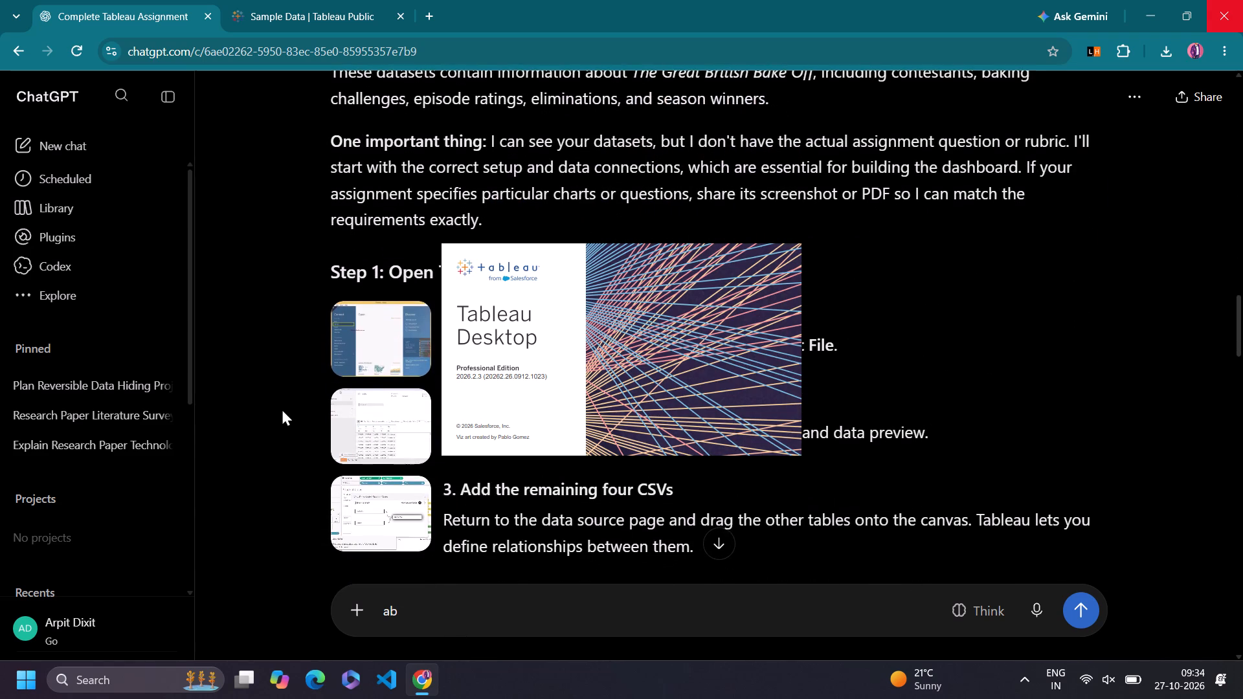
scroll(282, 408, down, 2)
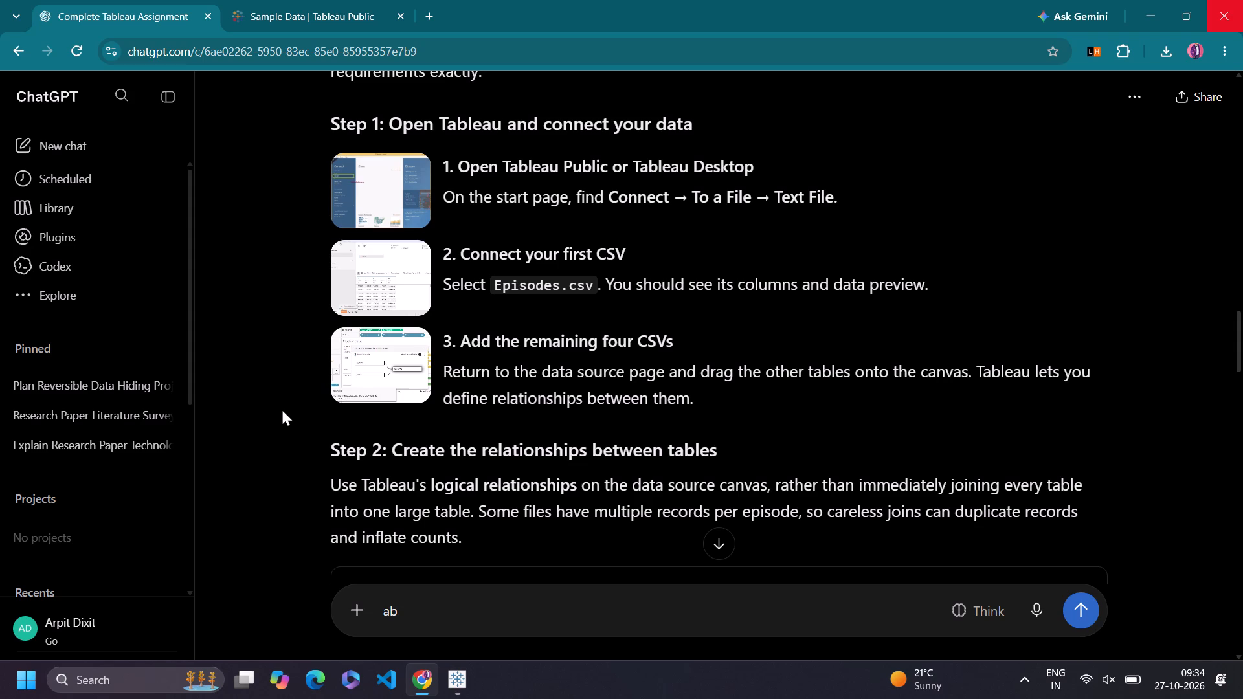
click(458, 682)
click(422, 681)
click(460, 678)
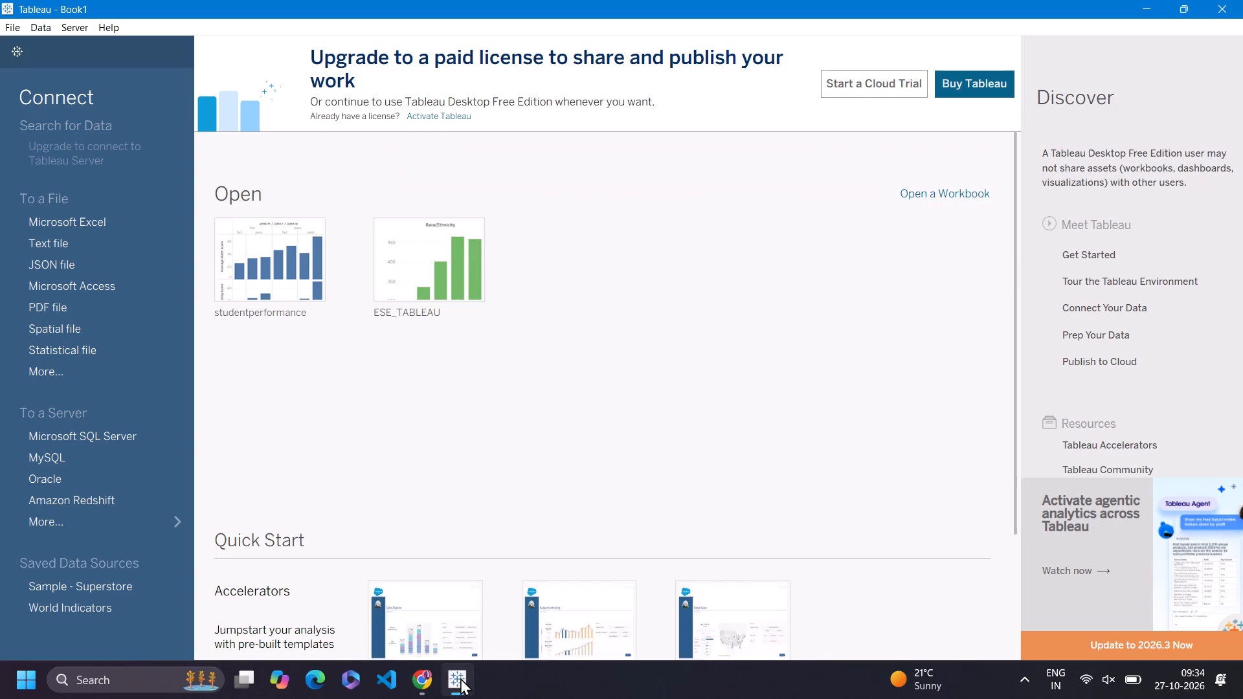
click(58, 241)
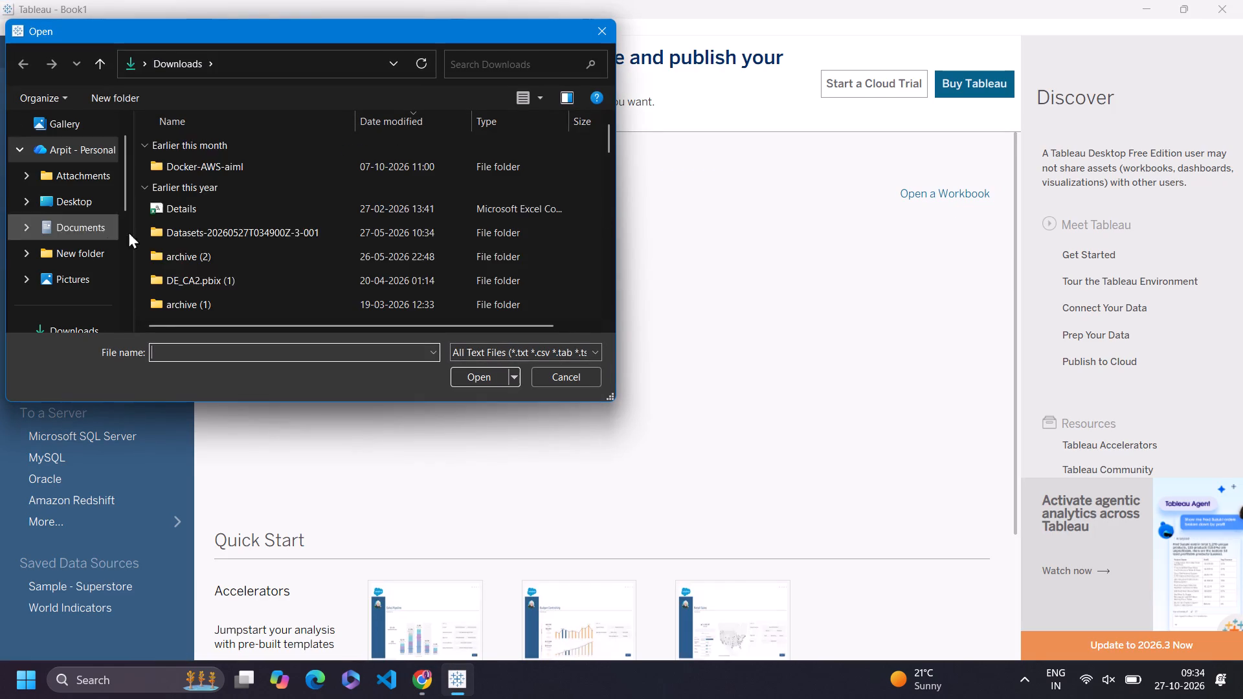
click(203, 162)
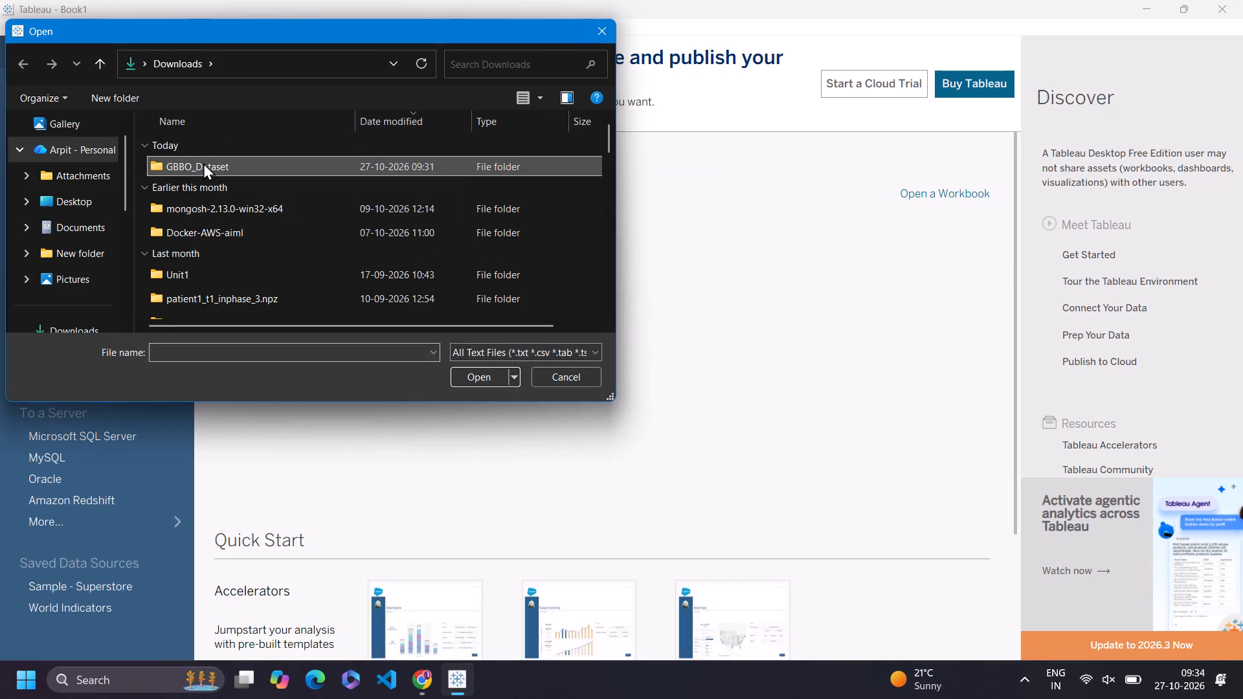
double_click(203, 162)
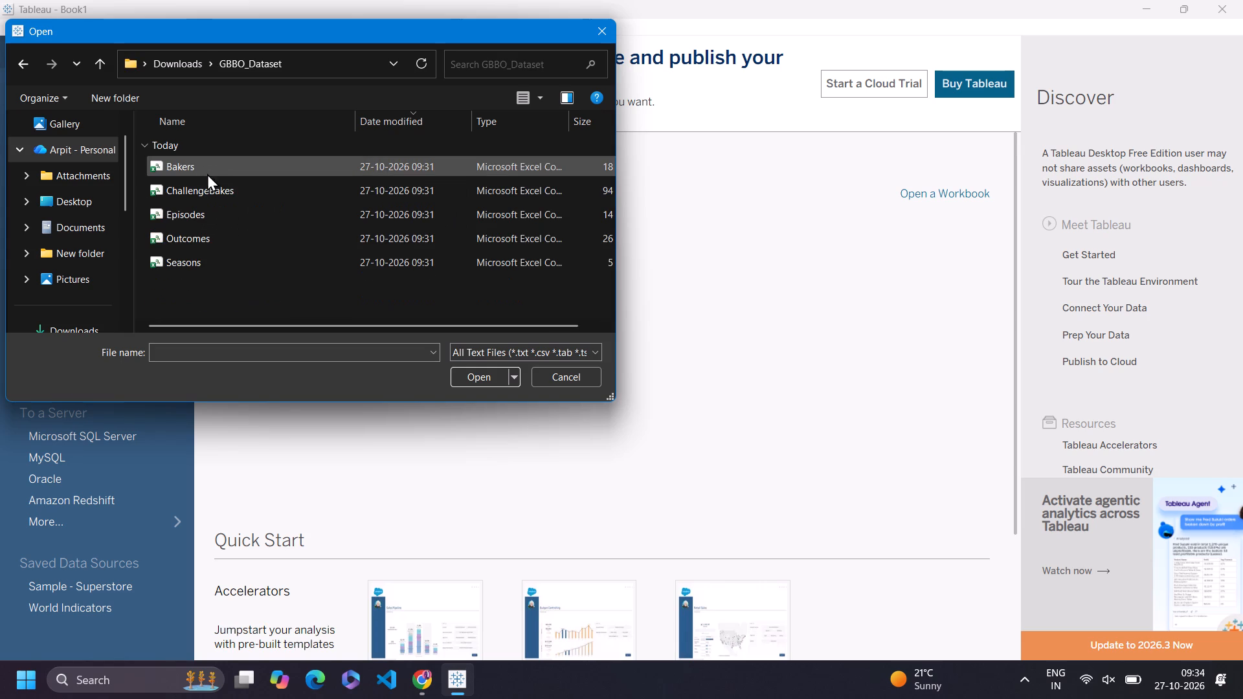
click(232, 215)
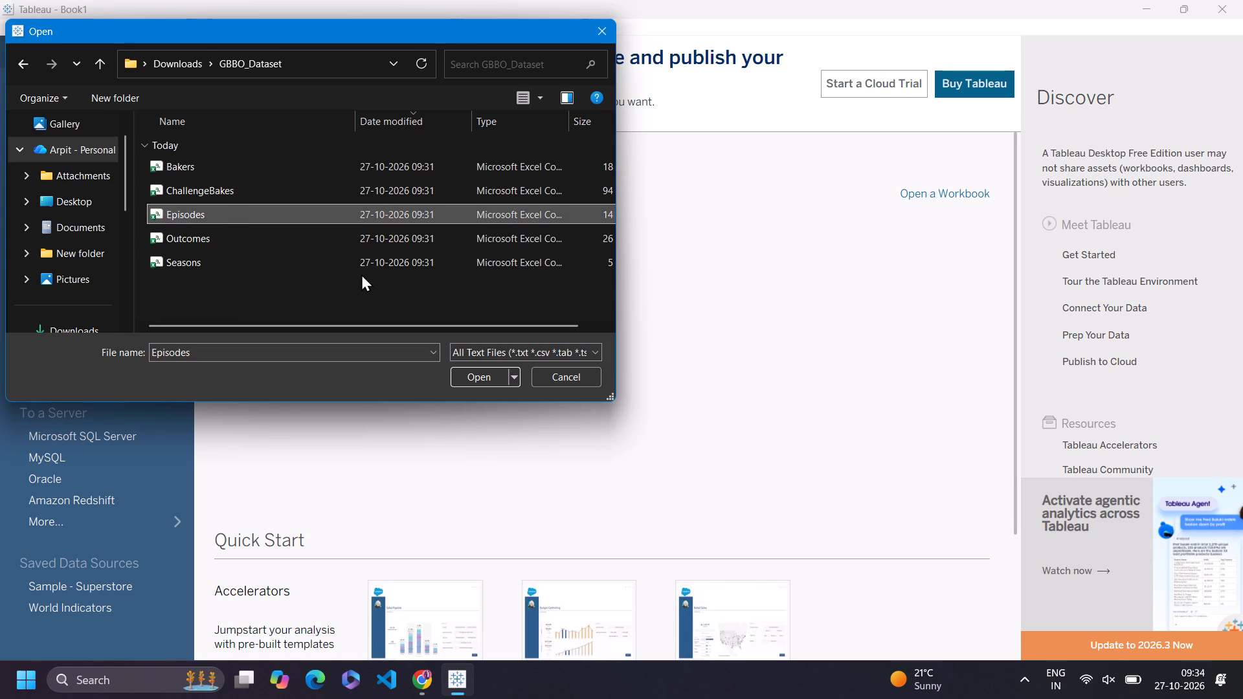
click(475, 381)
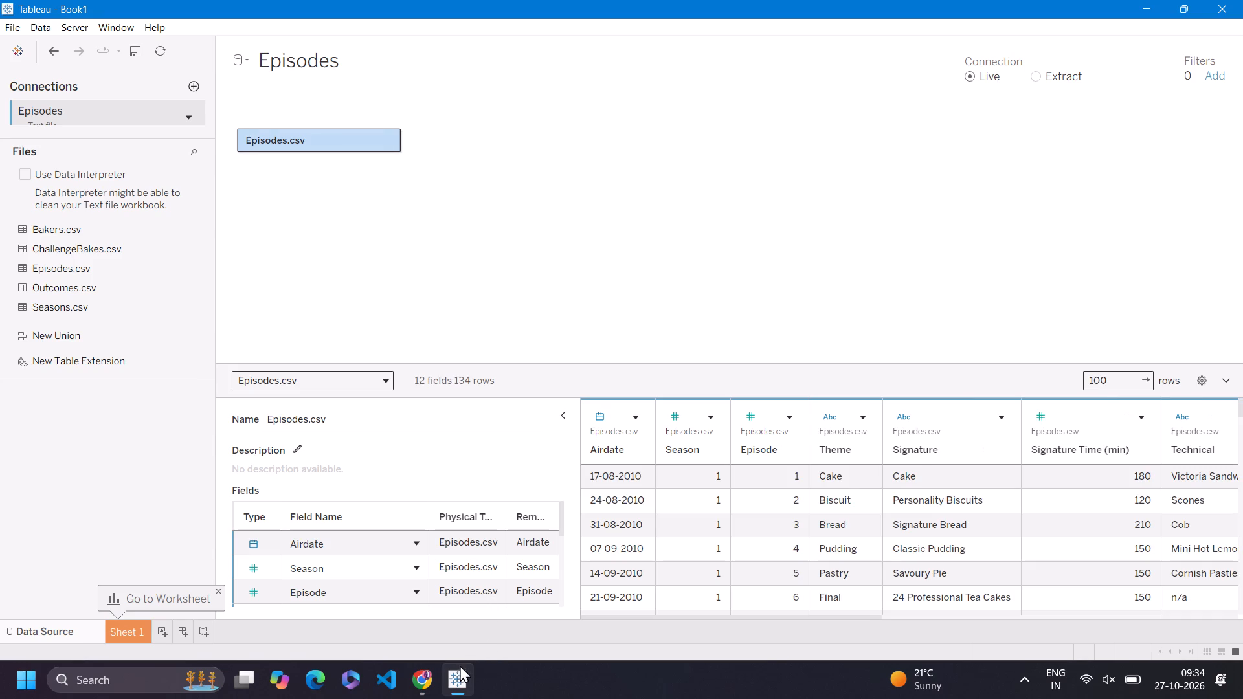
Switch to Chrome and open WhatsApp in a new browser tab.
click(422, 684)
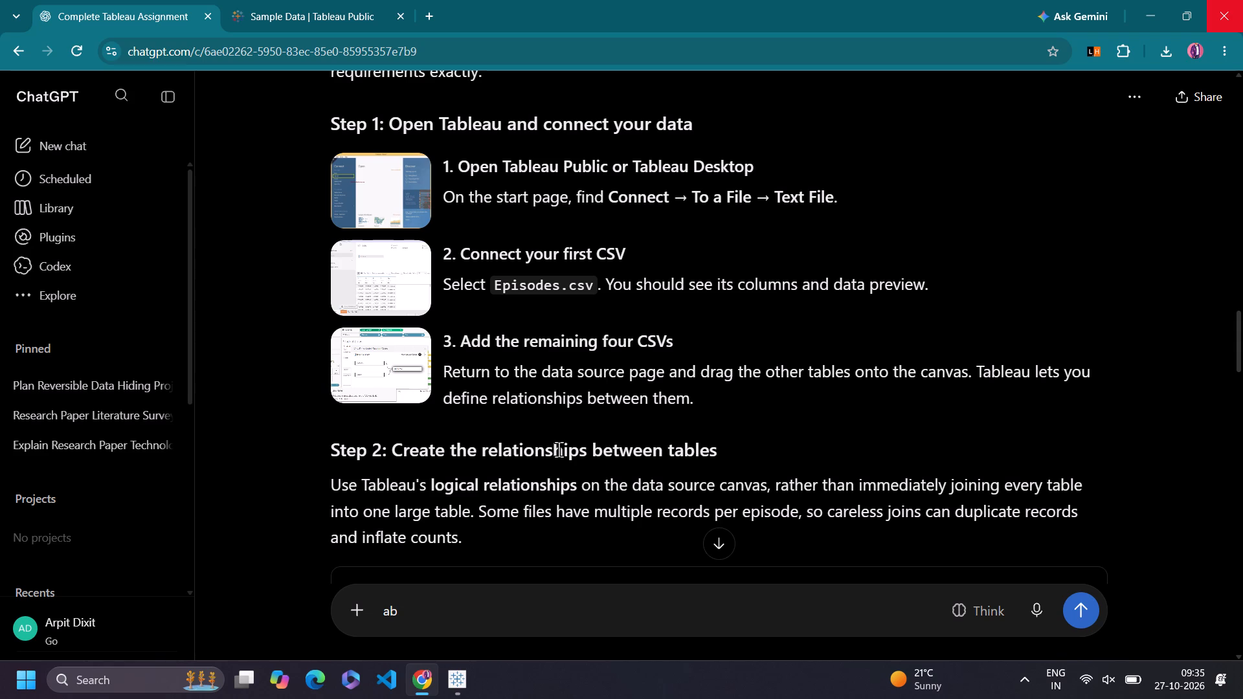
click(350, 1)
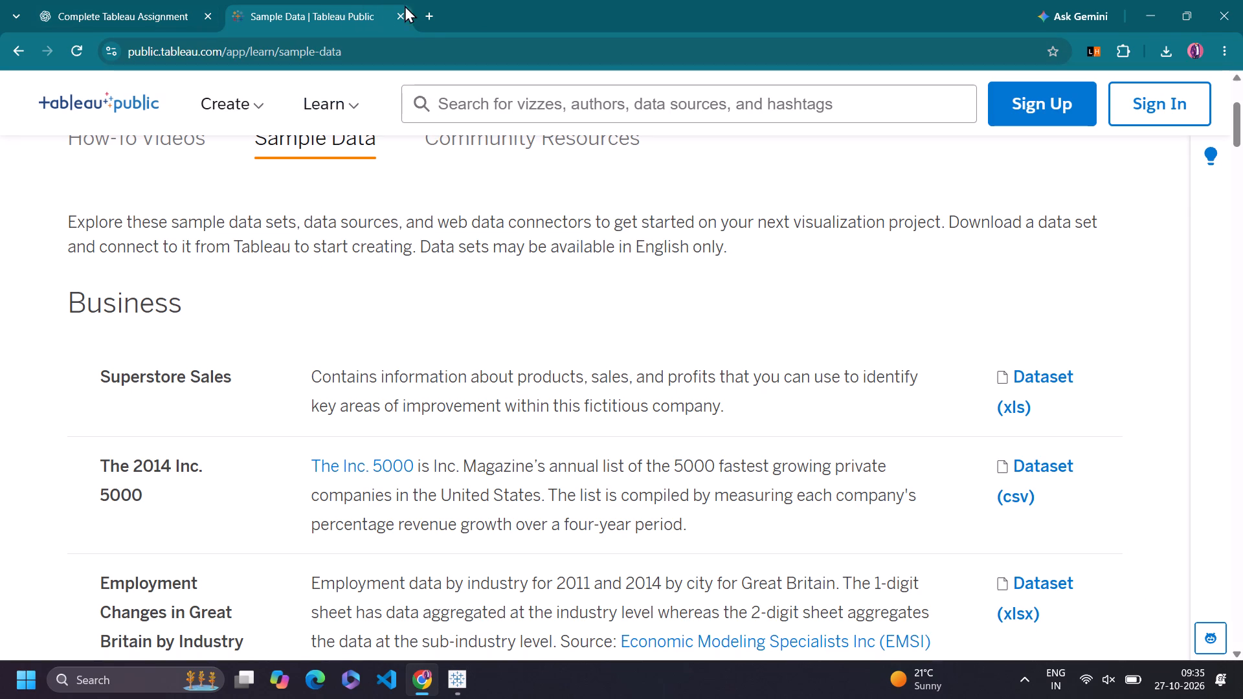
click(427, 17)
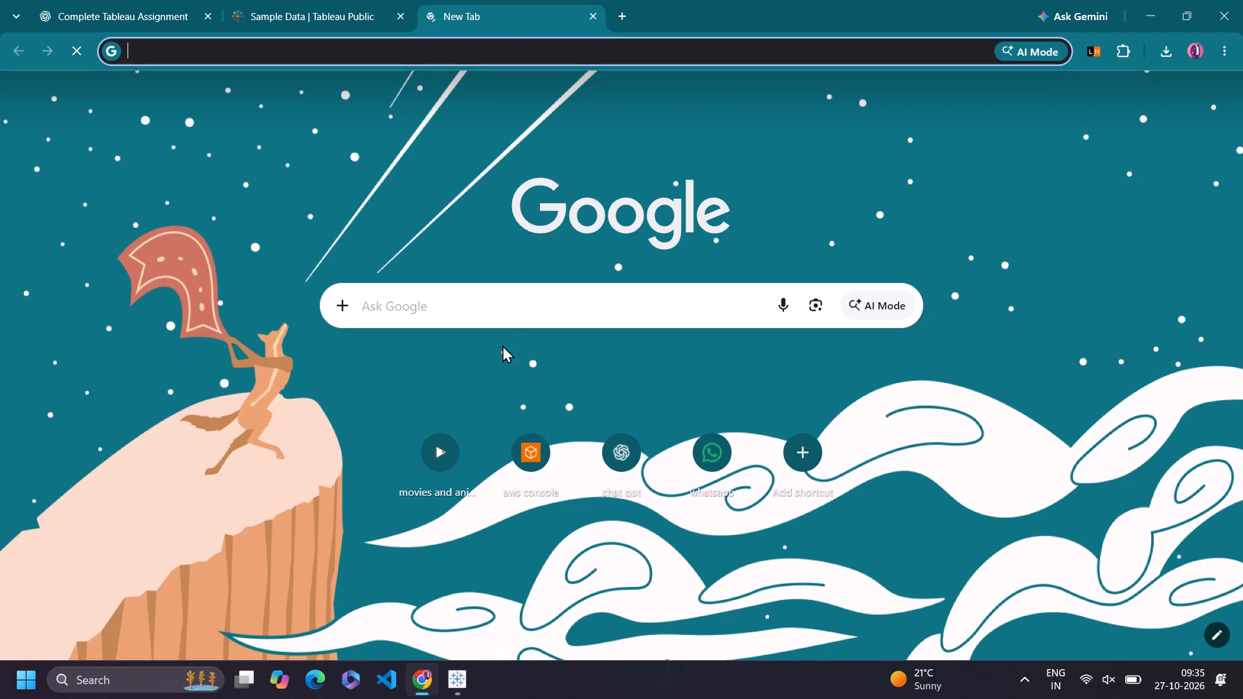
click(706, 455)
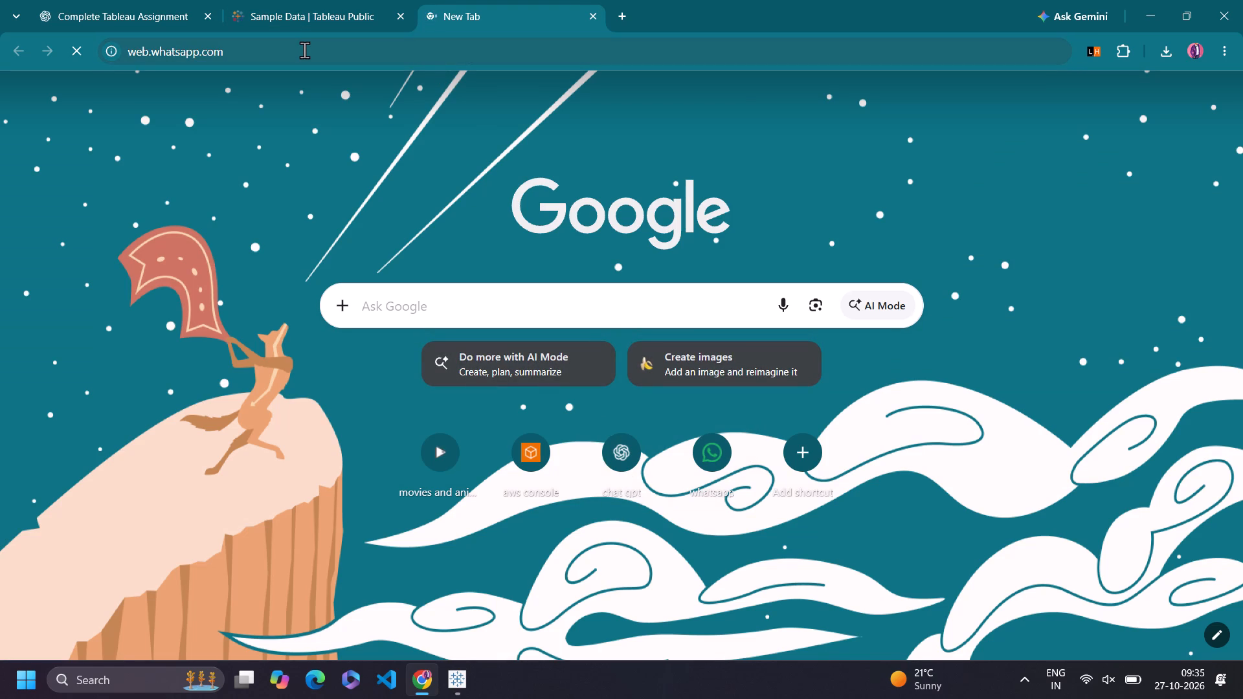
Retry opening WhatsApp from its shortcut on the still-loading new tab page.
click(315, 0)
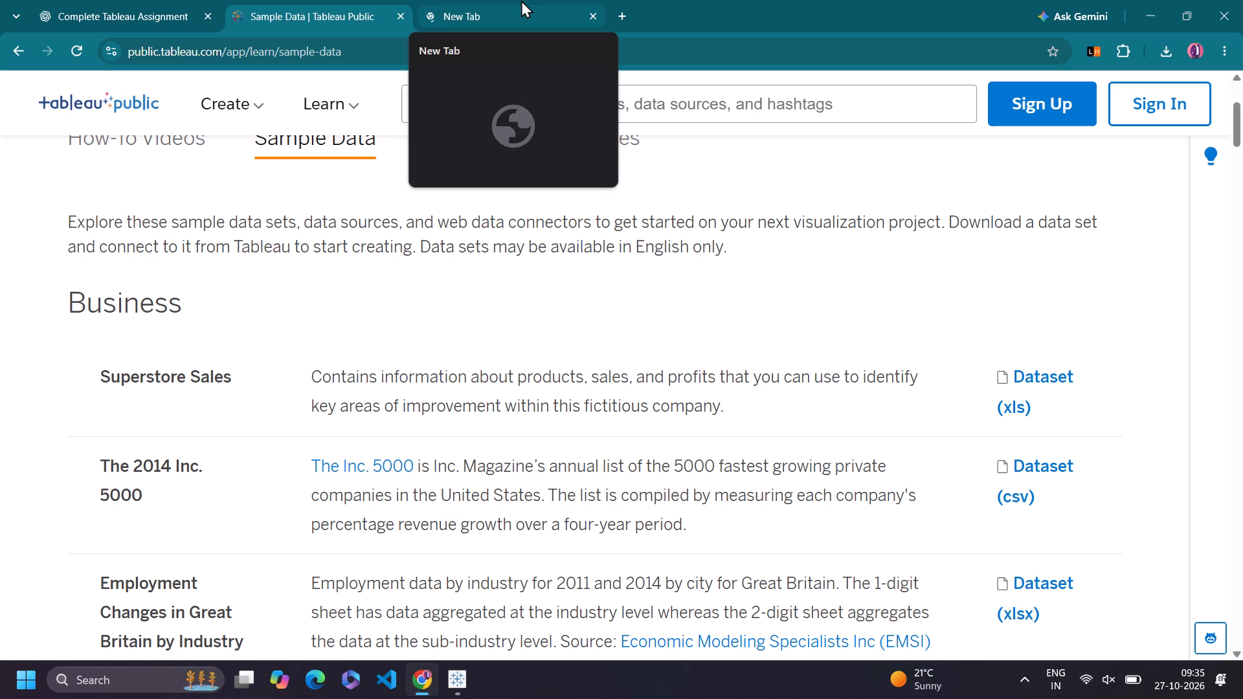
click(521, 5)
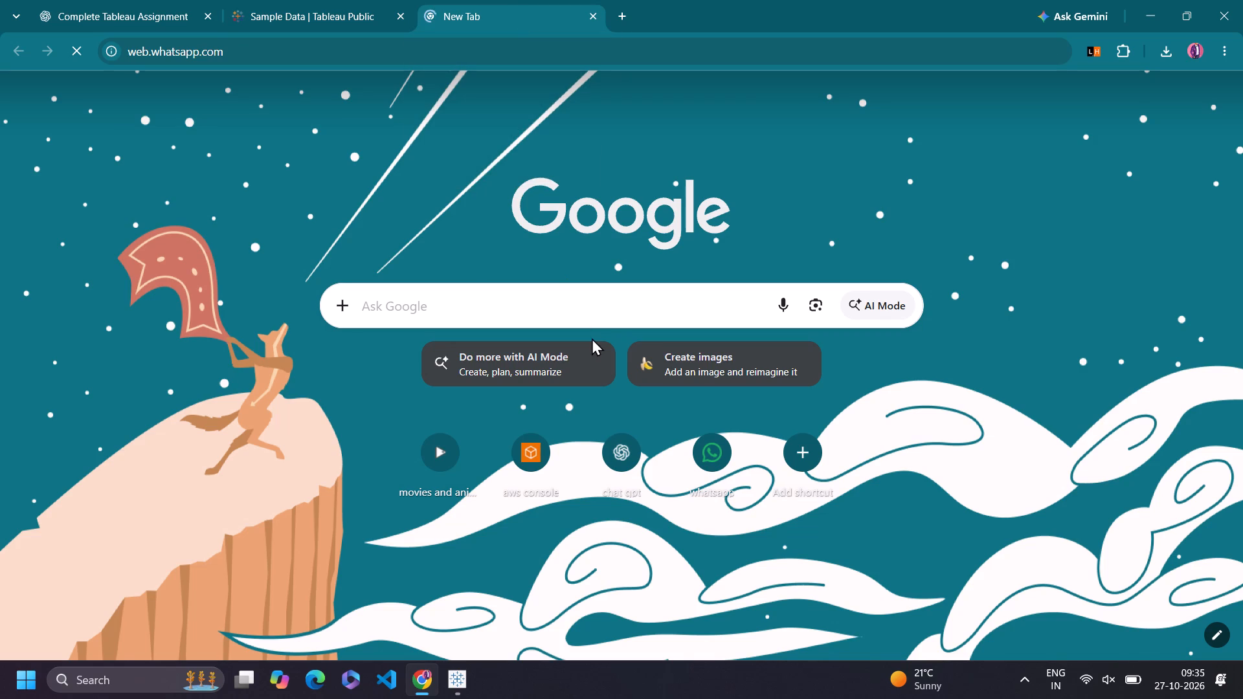
click(710, 452)
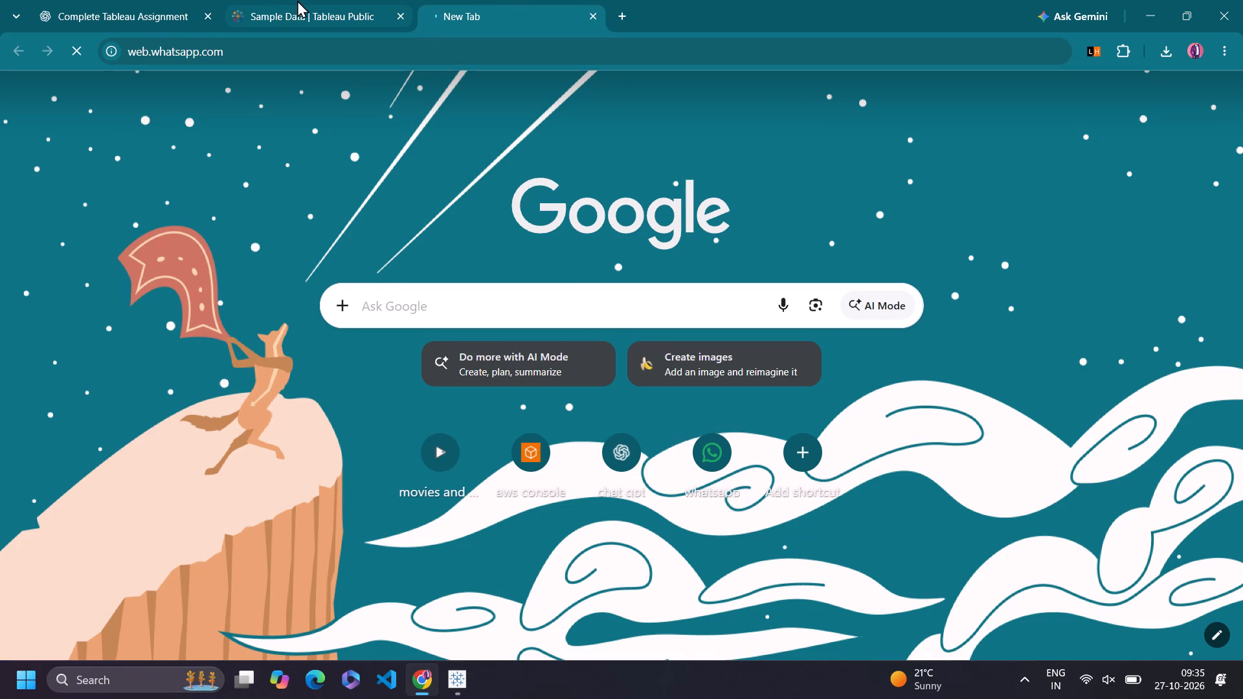
Look over Tableau Public's Sample Data page once more and close its browser tab.
click(297, 0)
scroll(448, 416, down, 1)
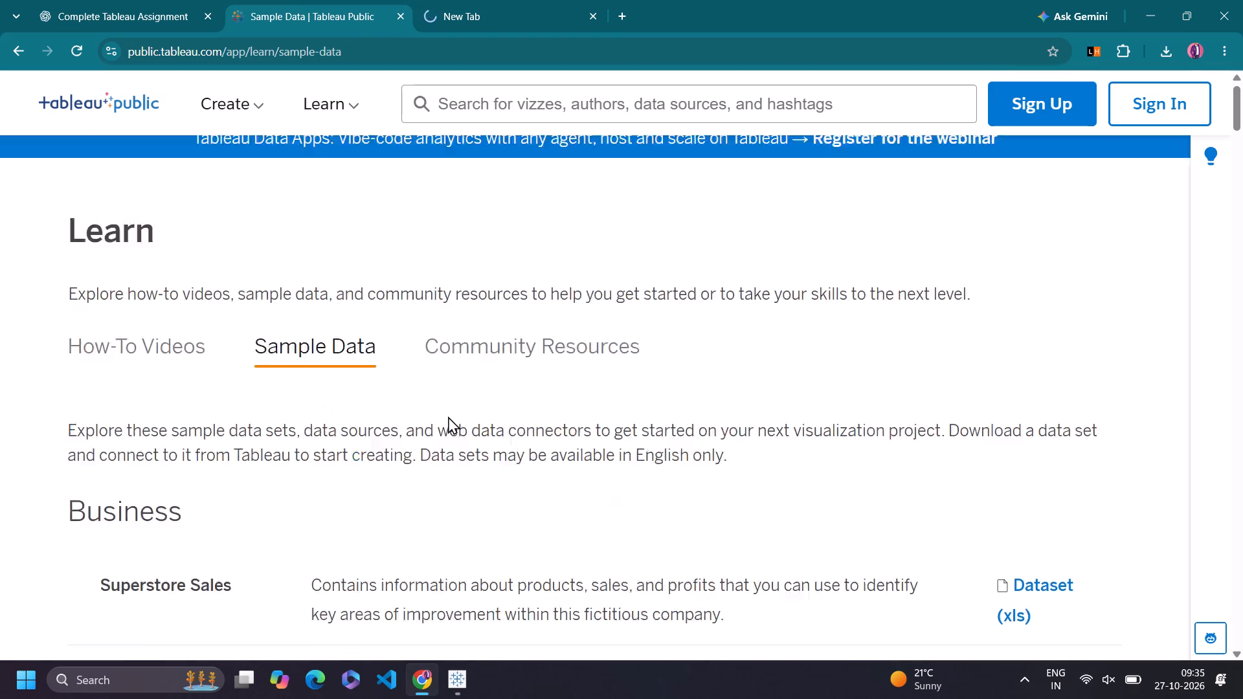
scroll(448, 416, down, 1)
scroll(448, 416, up, 2)
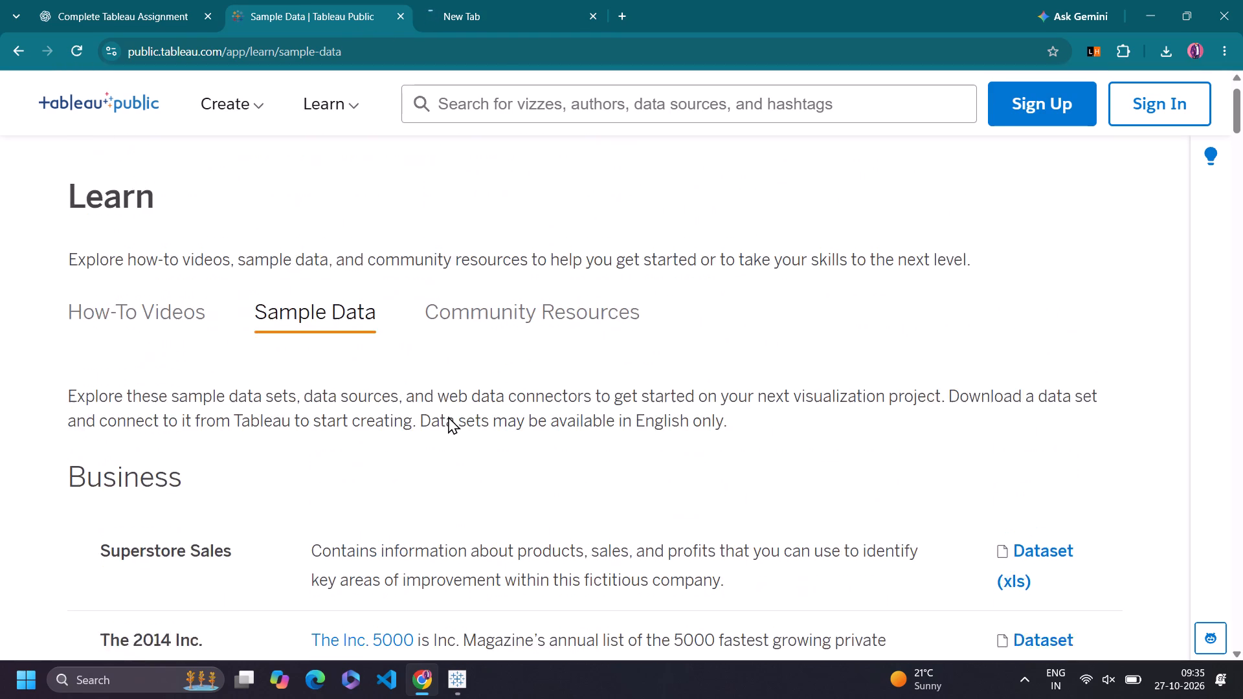
scroll(448, 416, up, 1)
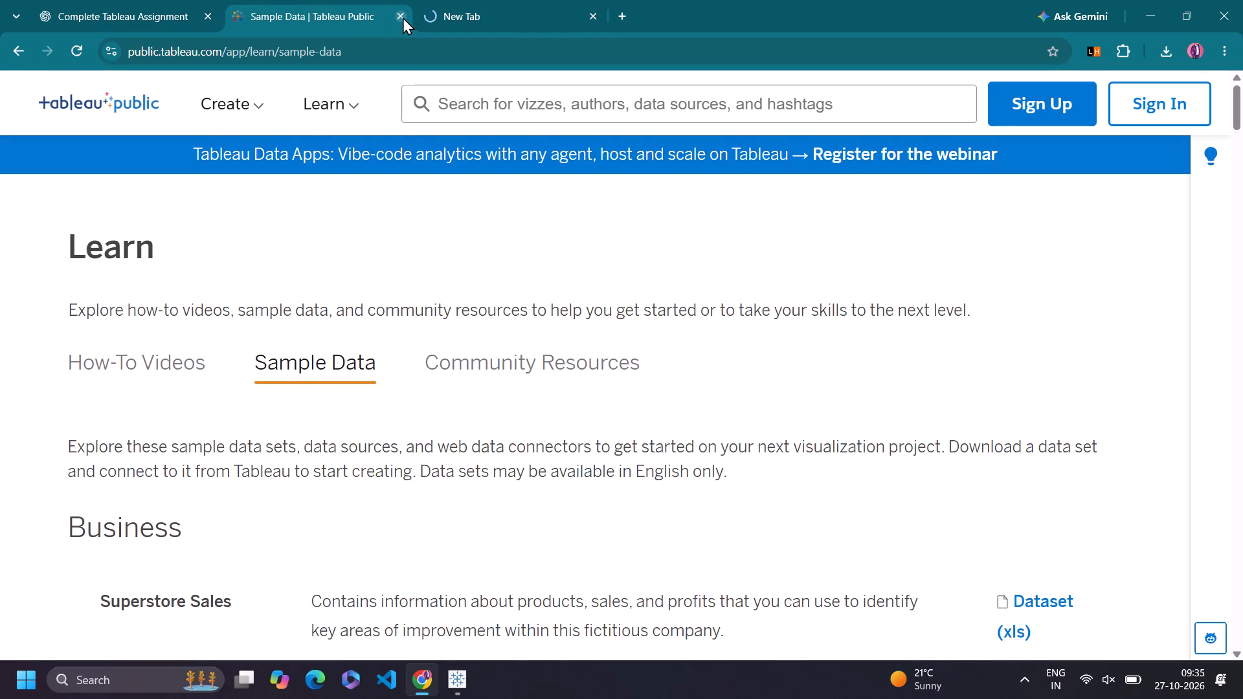
click(403, 17)
Review ChatGPT's instructions for adding the remaining four CSVs and relating the tables, and switch back to the Episodes data source in Tableau.
click(169, 0)
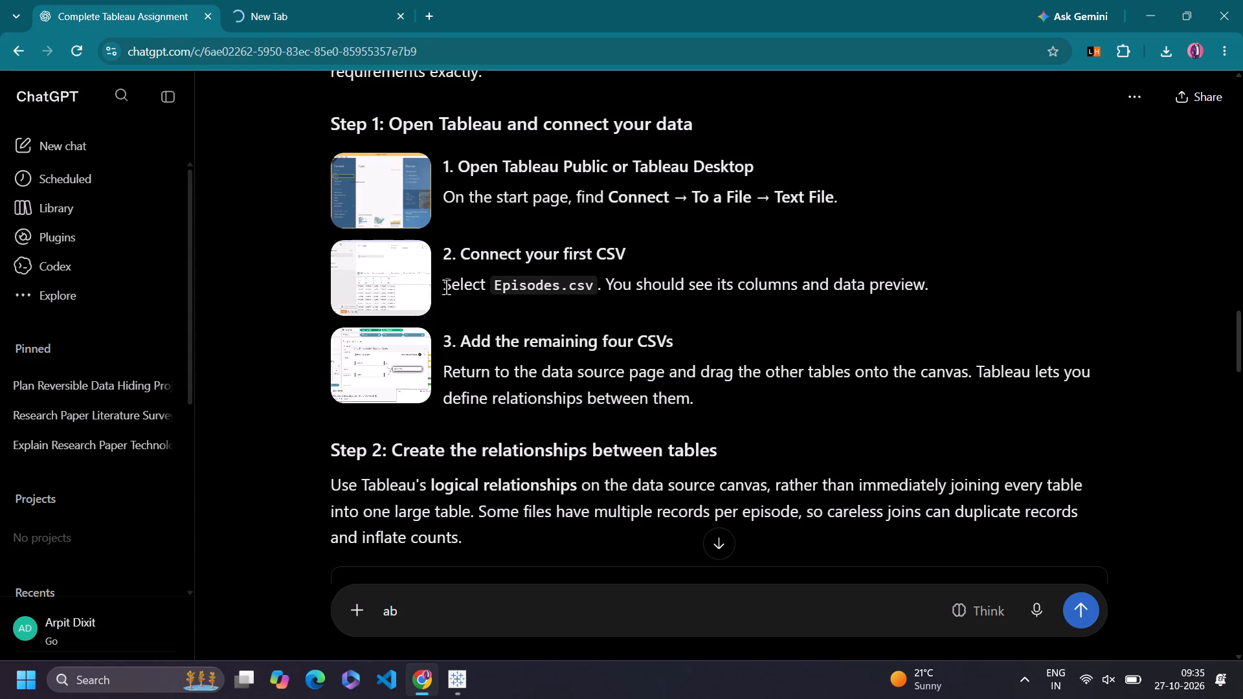
scroll(446, 287, down, 2)
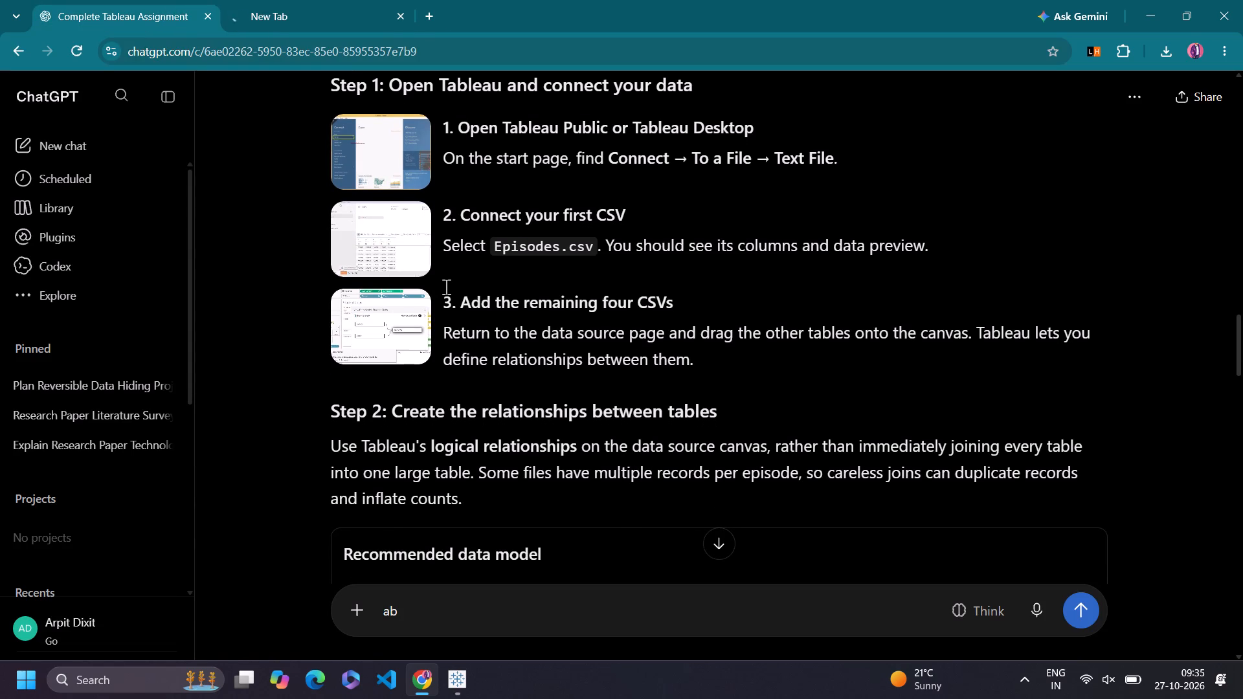
scroll(446, 287, down, 2)
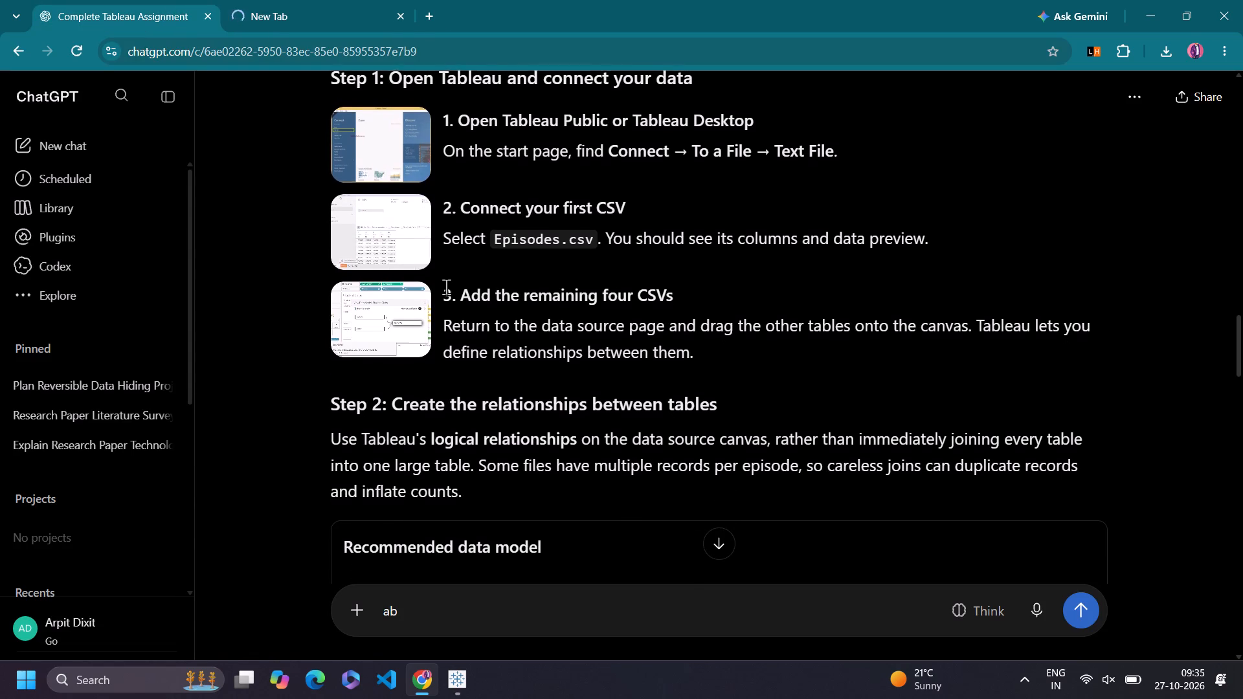
scroll(446, 287, down, 1)
click(456, 689)
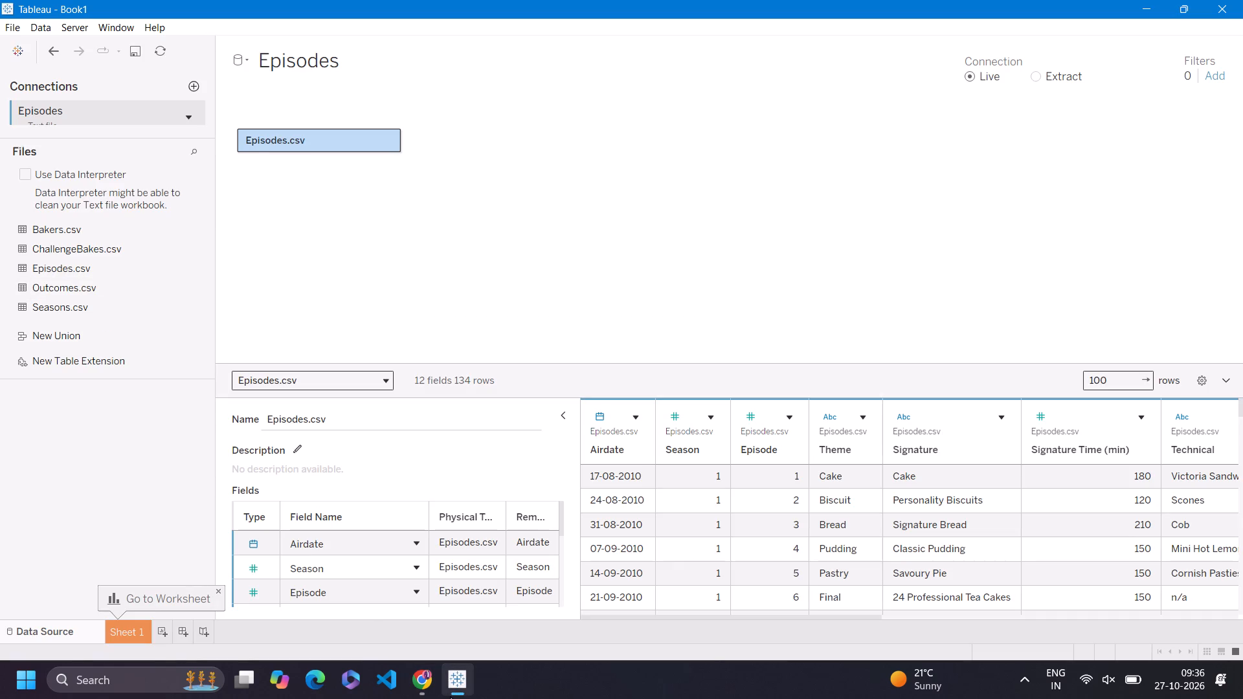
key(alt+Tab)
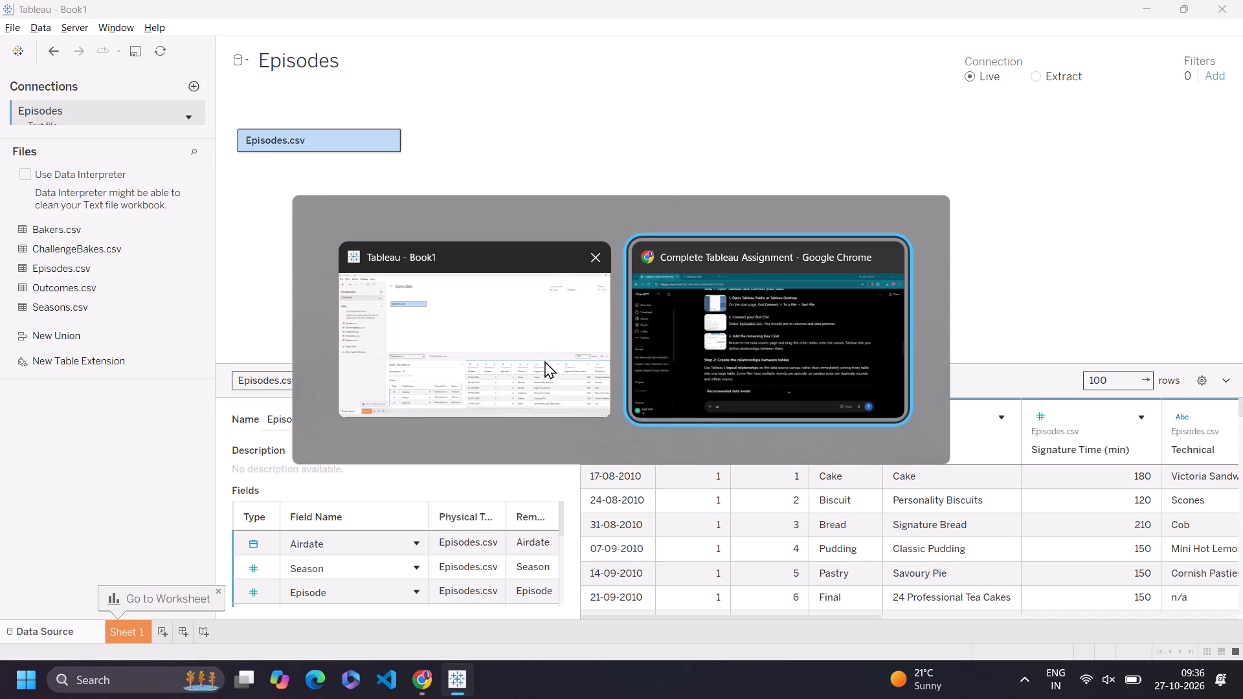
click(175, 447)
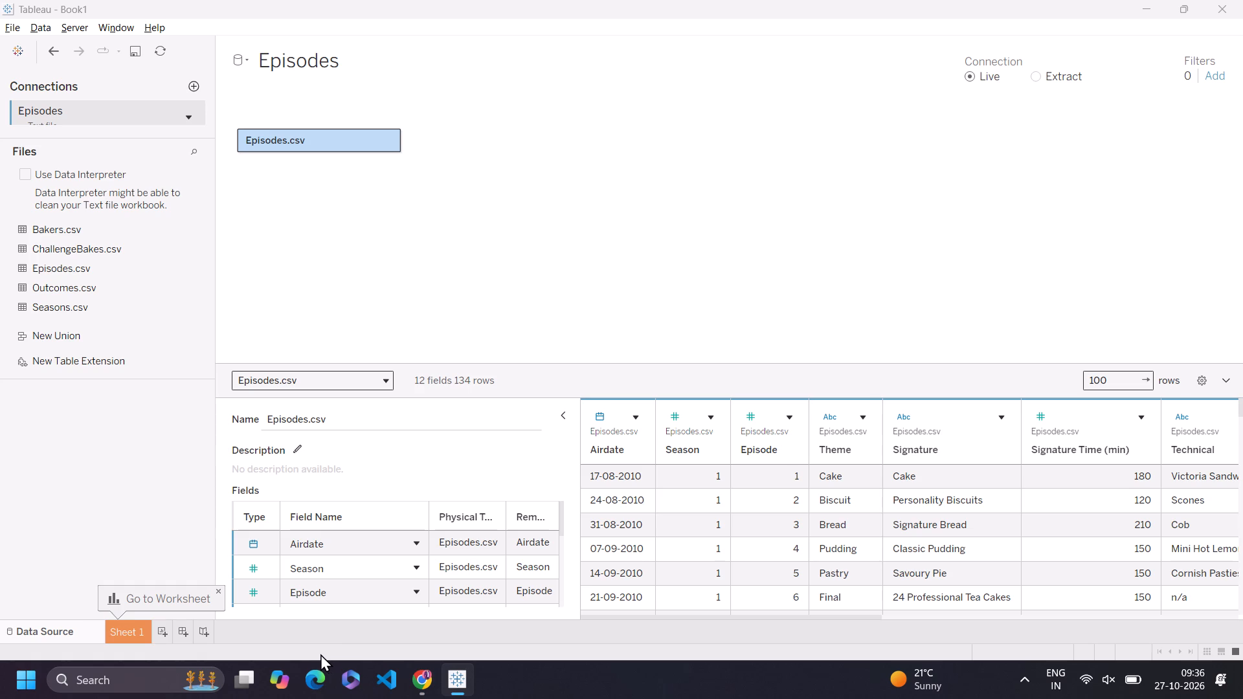
Open the unzipped GBBO_Dataset folder from Downloads in a new File Explorer window.
key(super+e)
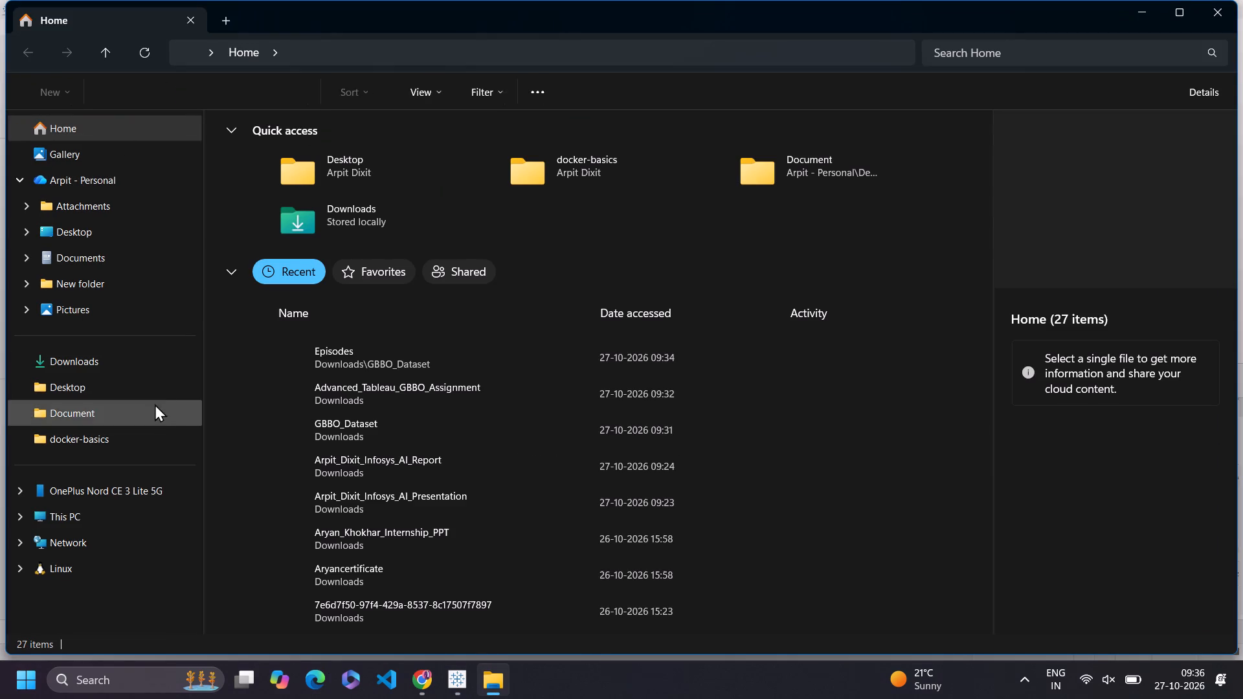
click(164, 361)
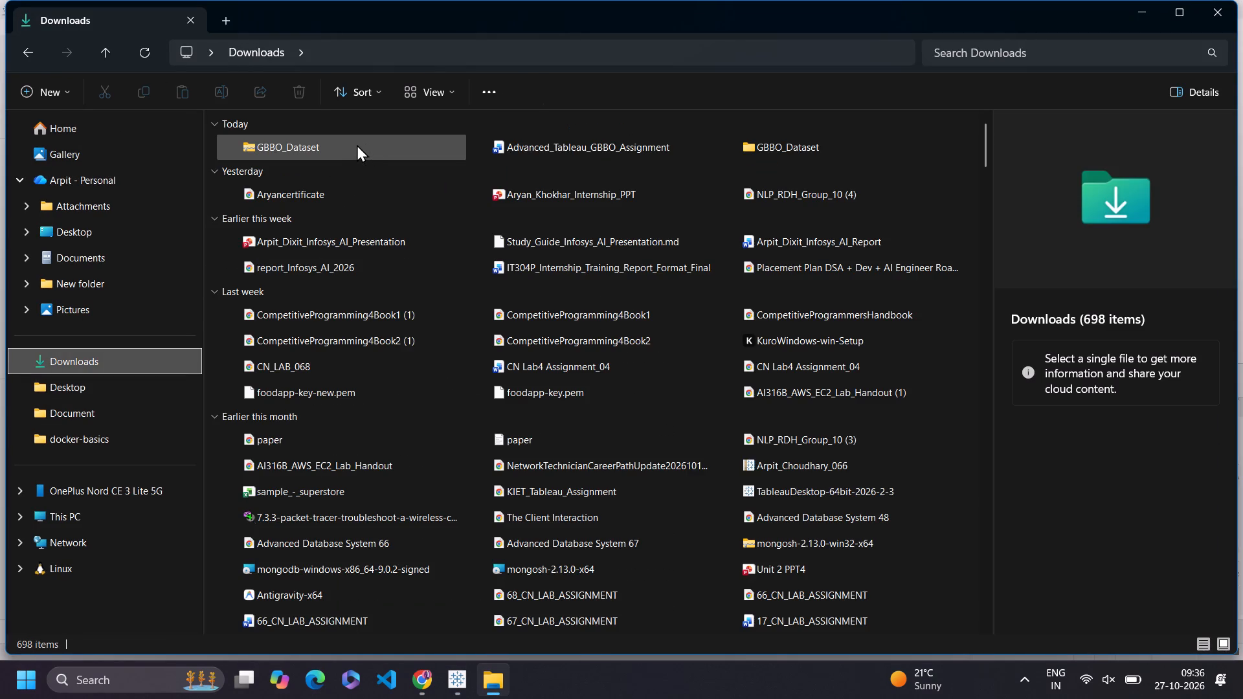
double_click(778, 139)
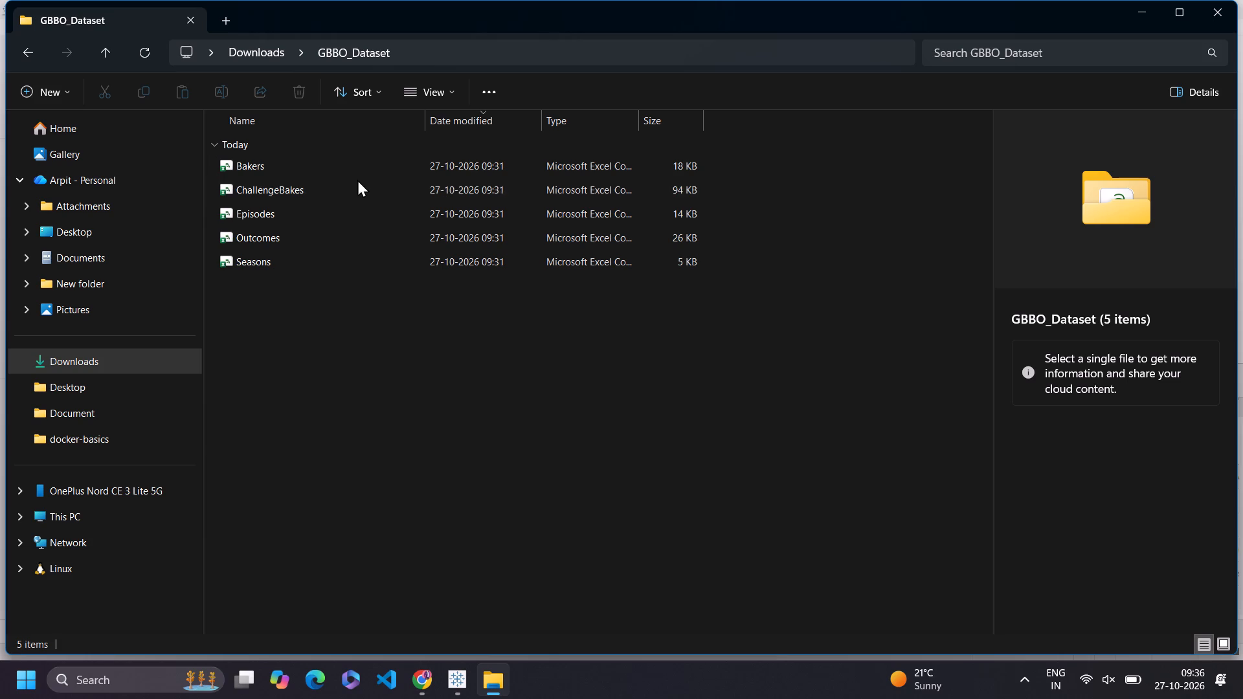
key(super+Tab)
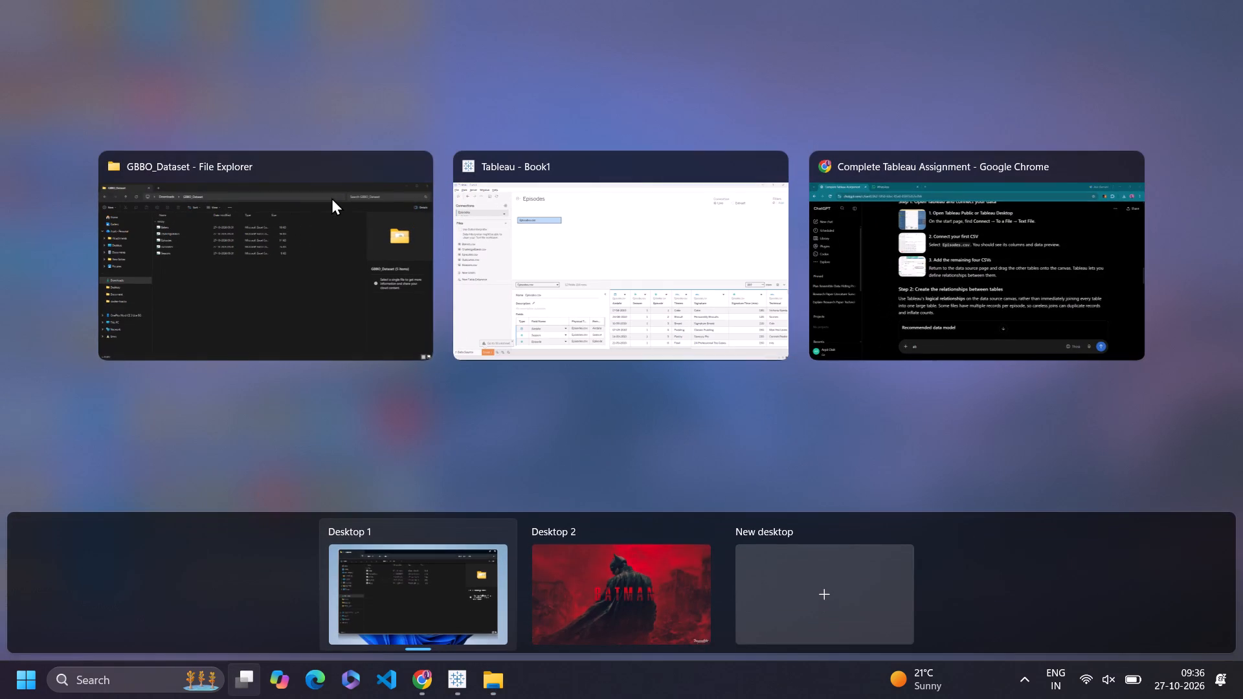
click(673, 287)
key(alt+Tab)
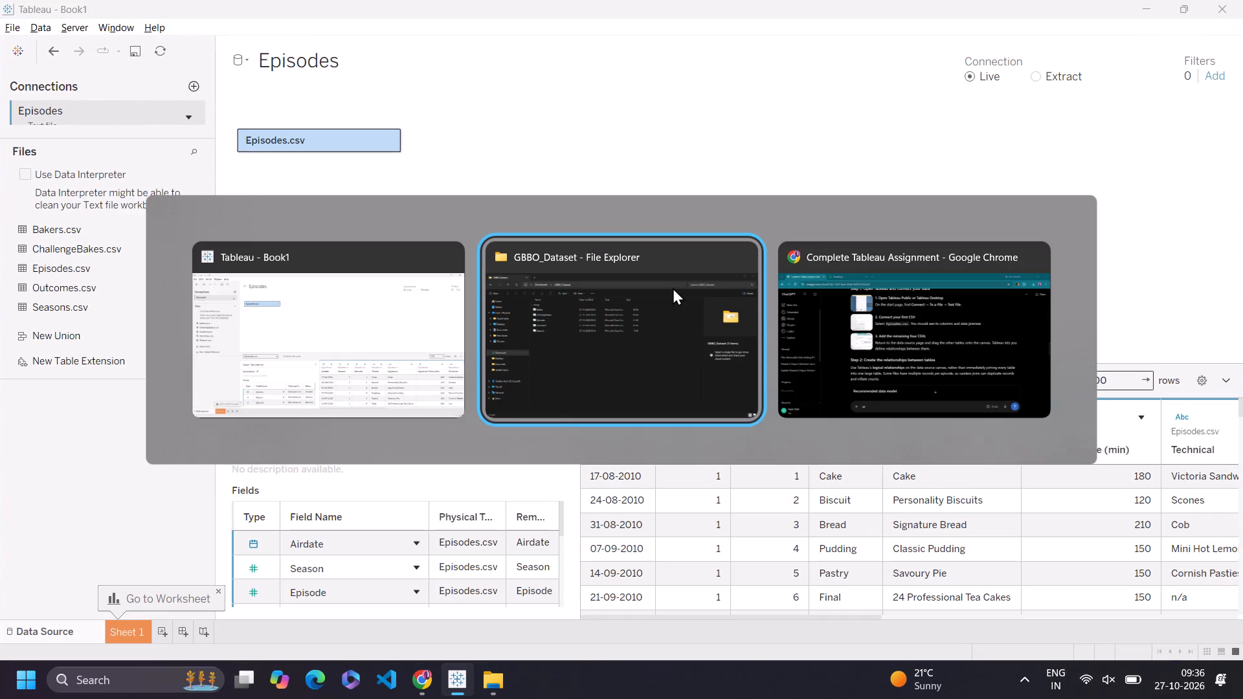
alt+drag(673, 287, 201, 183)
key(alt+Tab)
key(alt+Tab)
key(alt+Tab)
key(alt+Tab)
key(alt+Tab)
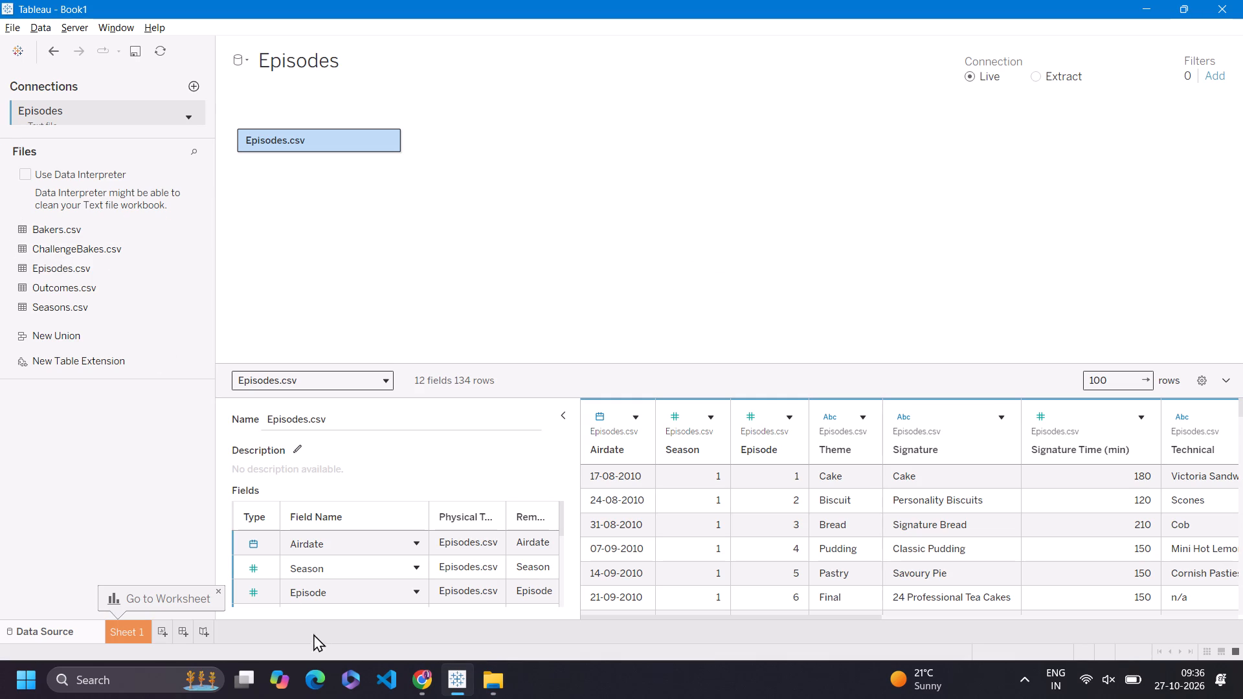
Add Bakers.csv to the Tableau data source canvas twice, each copy related to Episodes.csv.
click(95, 234)
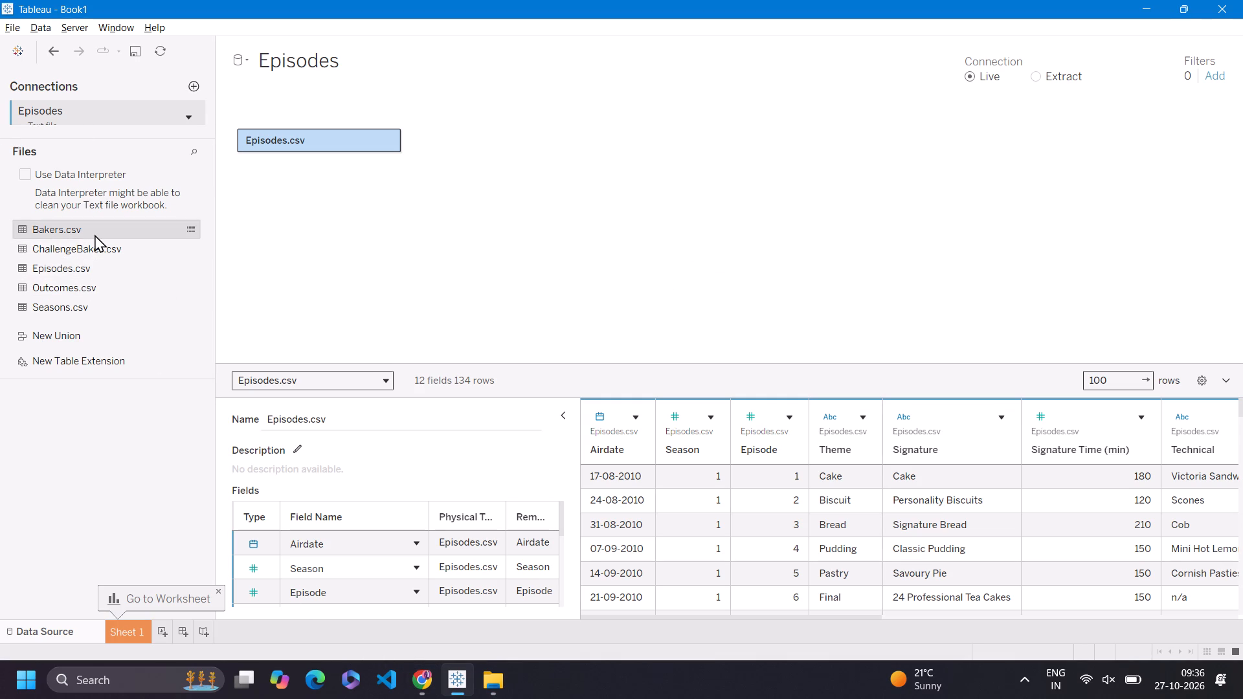
click(91, 232)
double_click(91, 232)
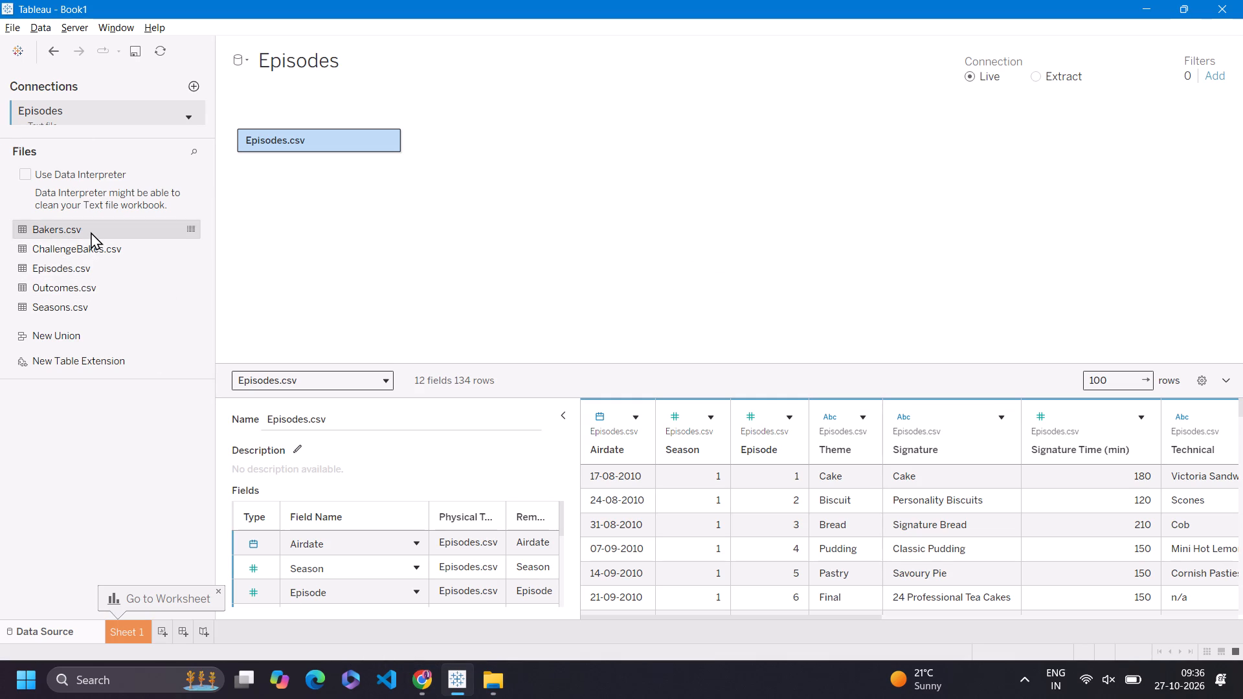
double_click(91, 232)
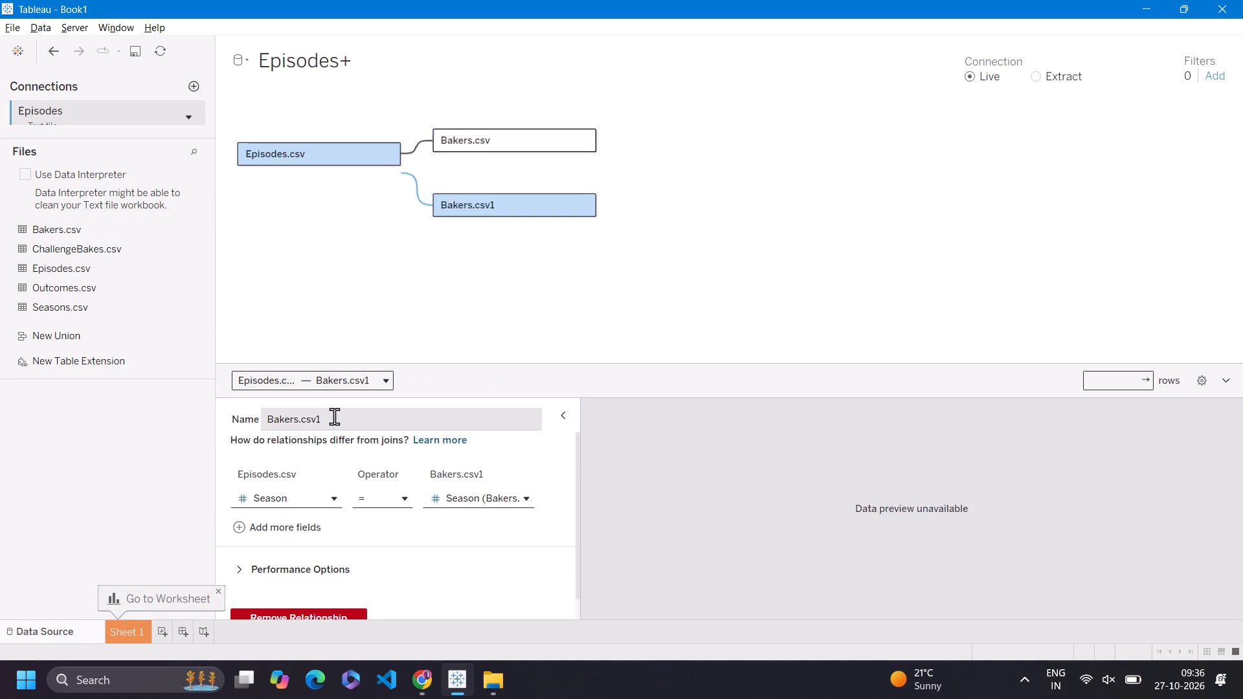
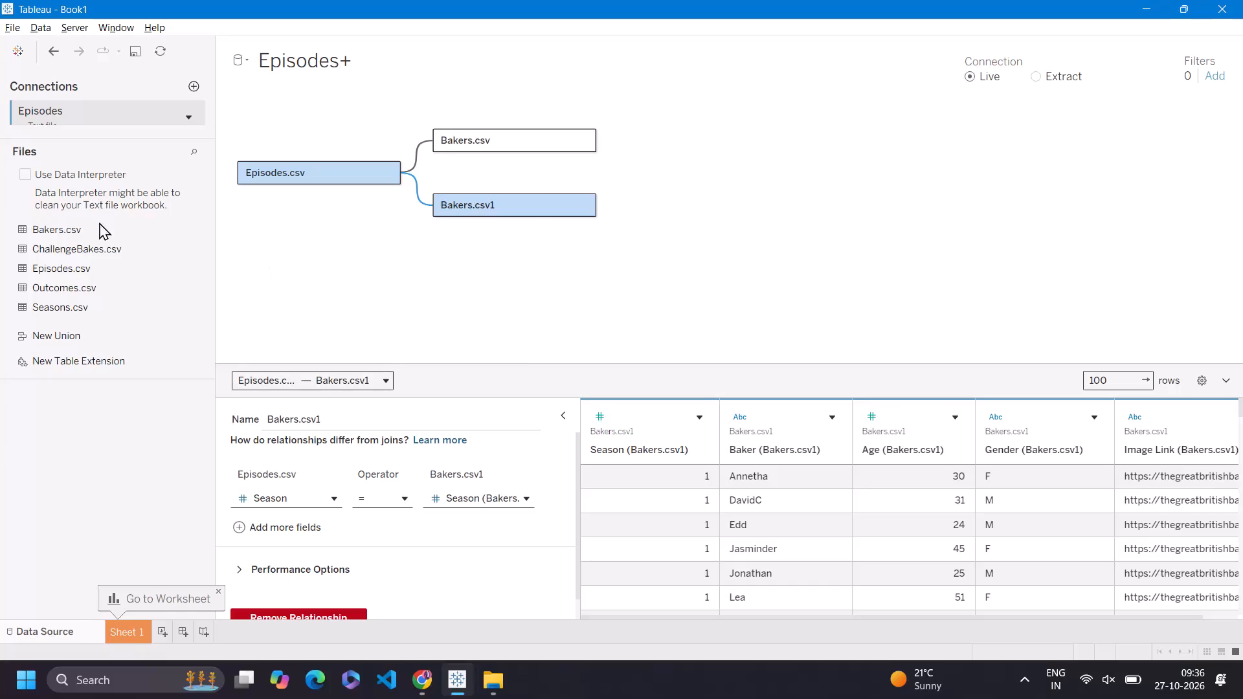
Select the Bakers.csv table among the files of the Episodes connection.
click(46, 229)
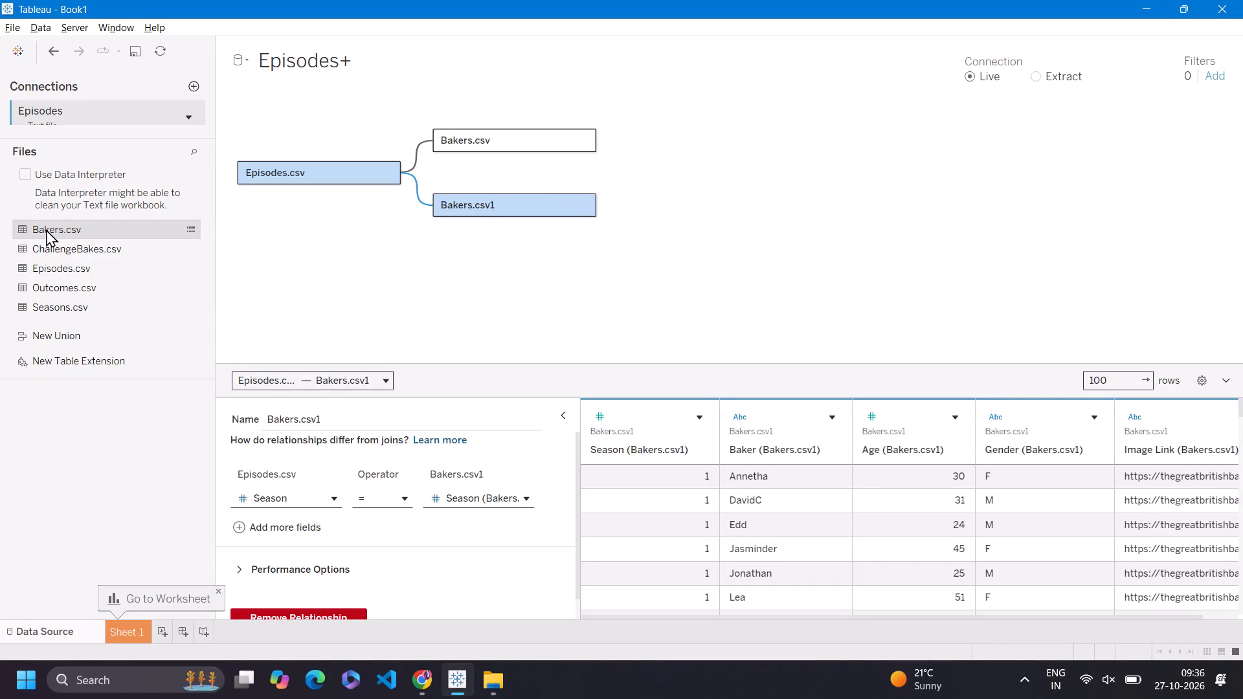
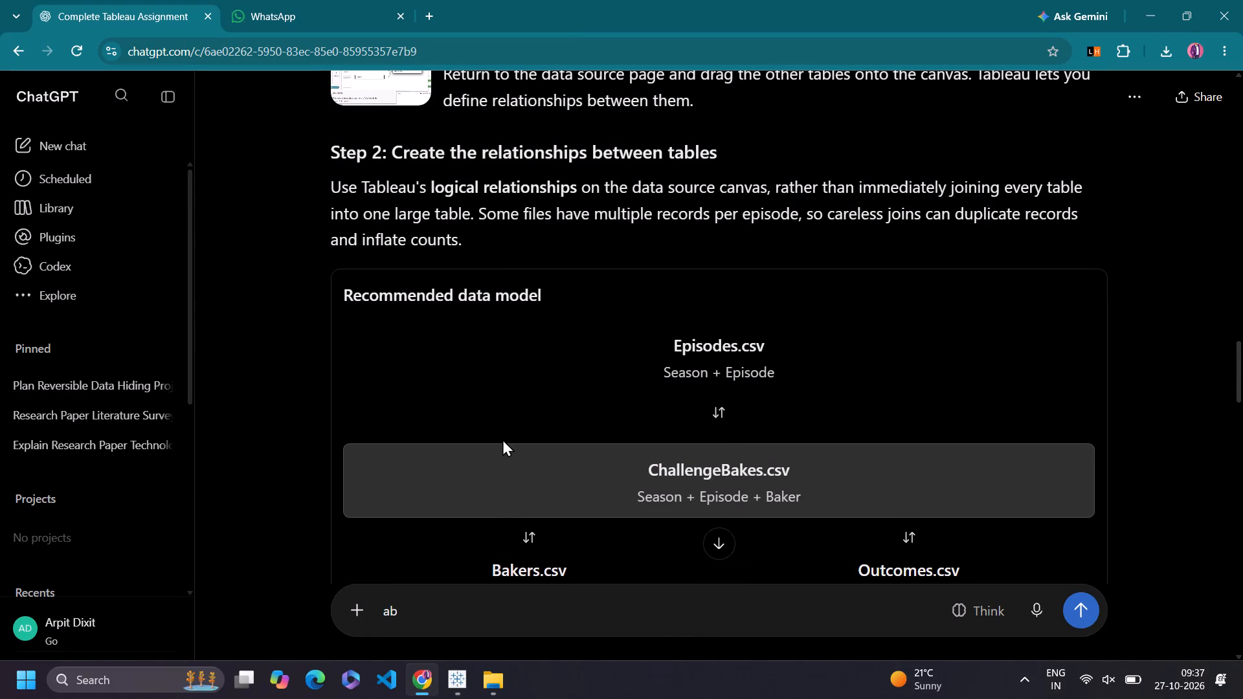
Clear the leftover draft text from the ChatGPT message box.
scroll(502, 439, down, 2)
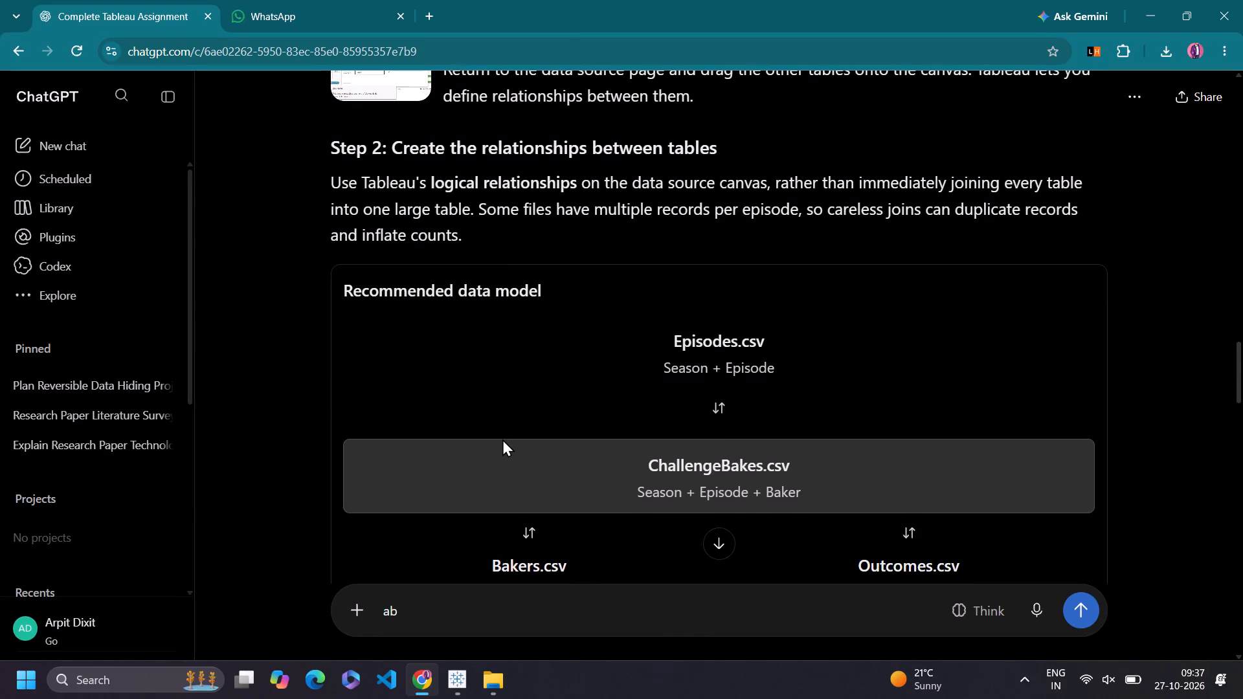
scroll(502, 439, down, 2)
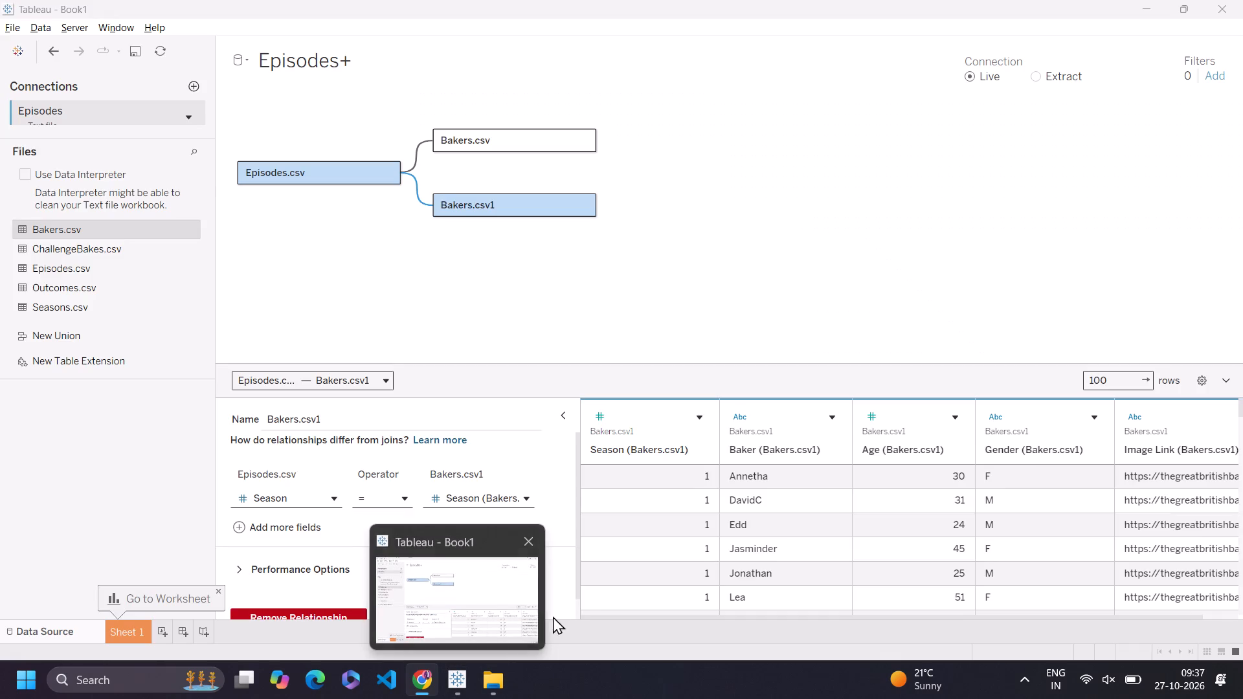
click(608, 605)
key(BackSpace)
key(BackSpace)
key(BackSpace)
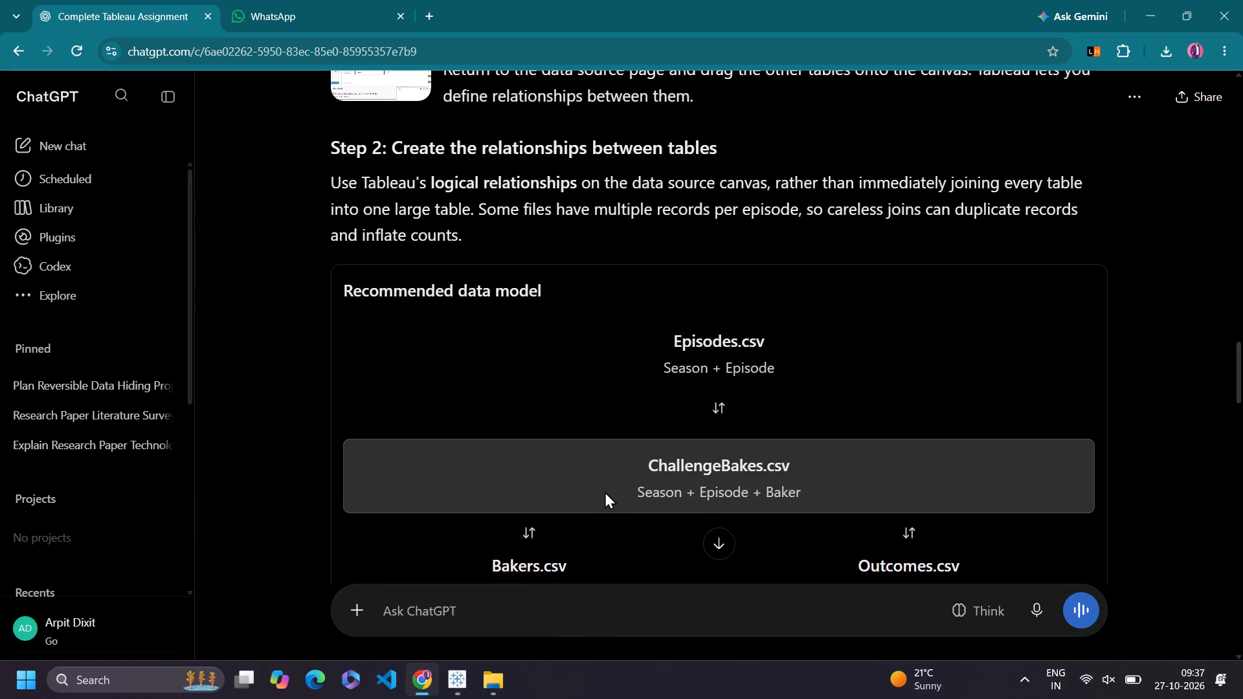
Read the recommended data model under Step 2 for the relationship keys between the tables.
scroll(605, 491, down, 4)
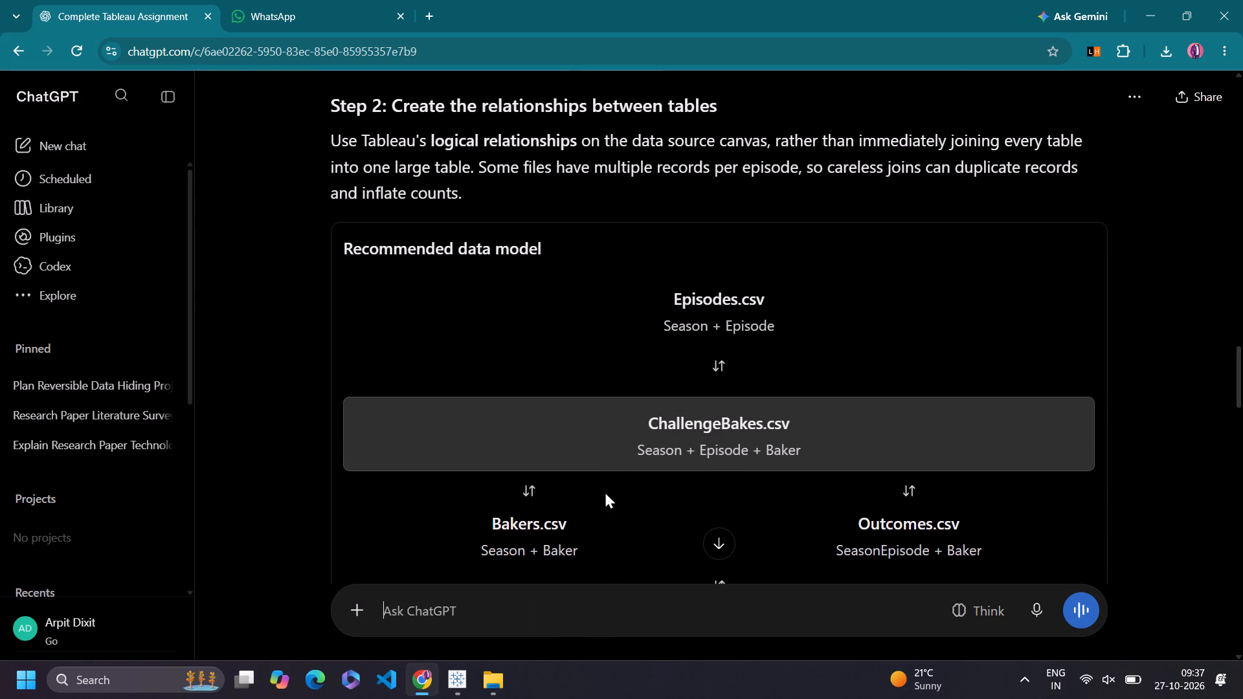
scroll(605, 491, down, 3)
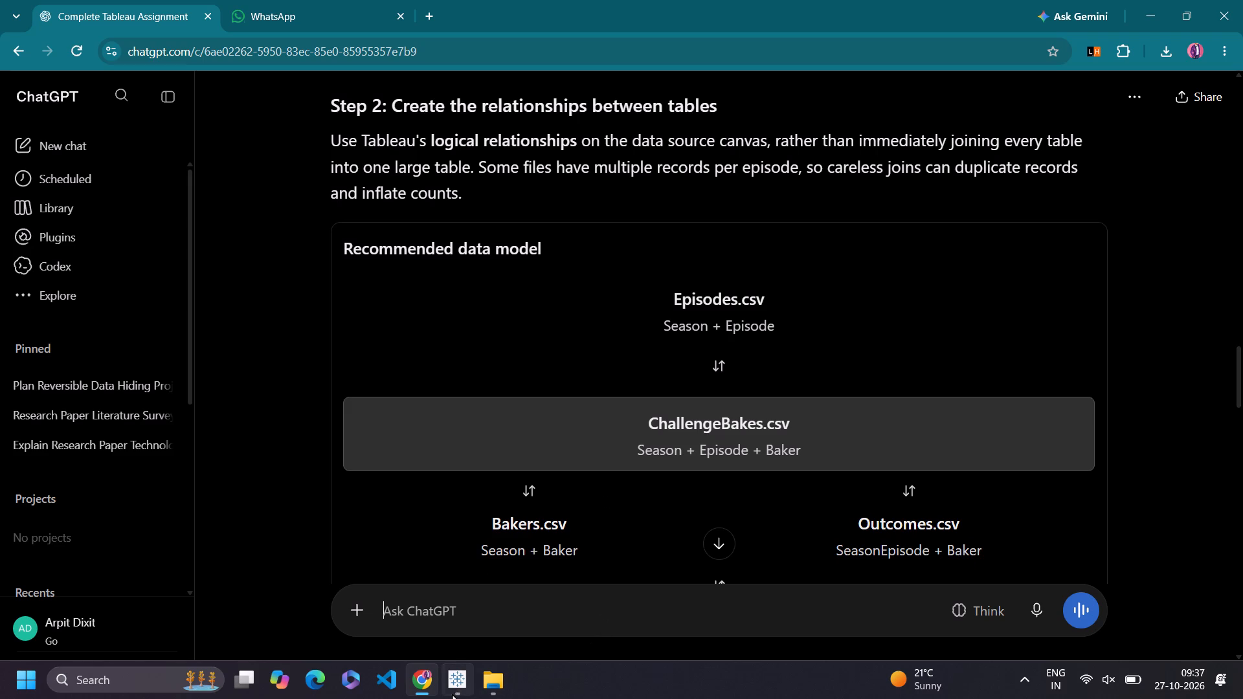
Switch to Tableau and check which options the Episodes connection offers.
click(465, 685)
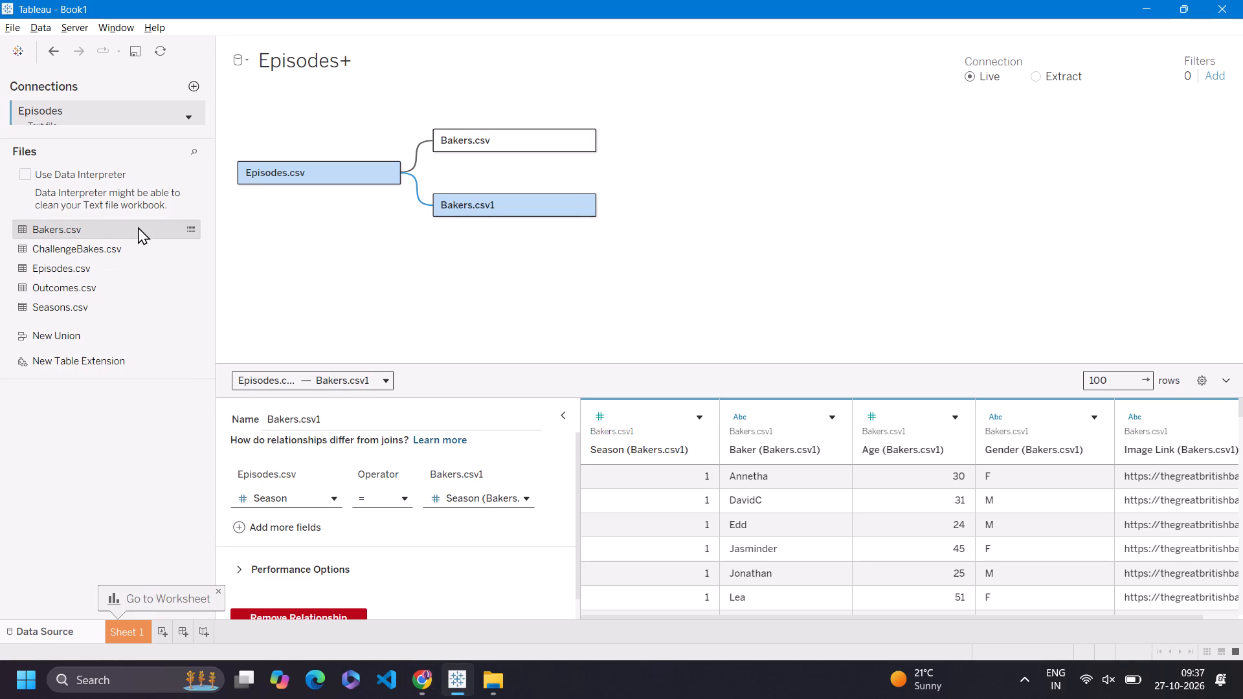
scroll(138, 227, up, 3)
scroll(129, 107, down, 2)
click(166, 113)
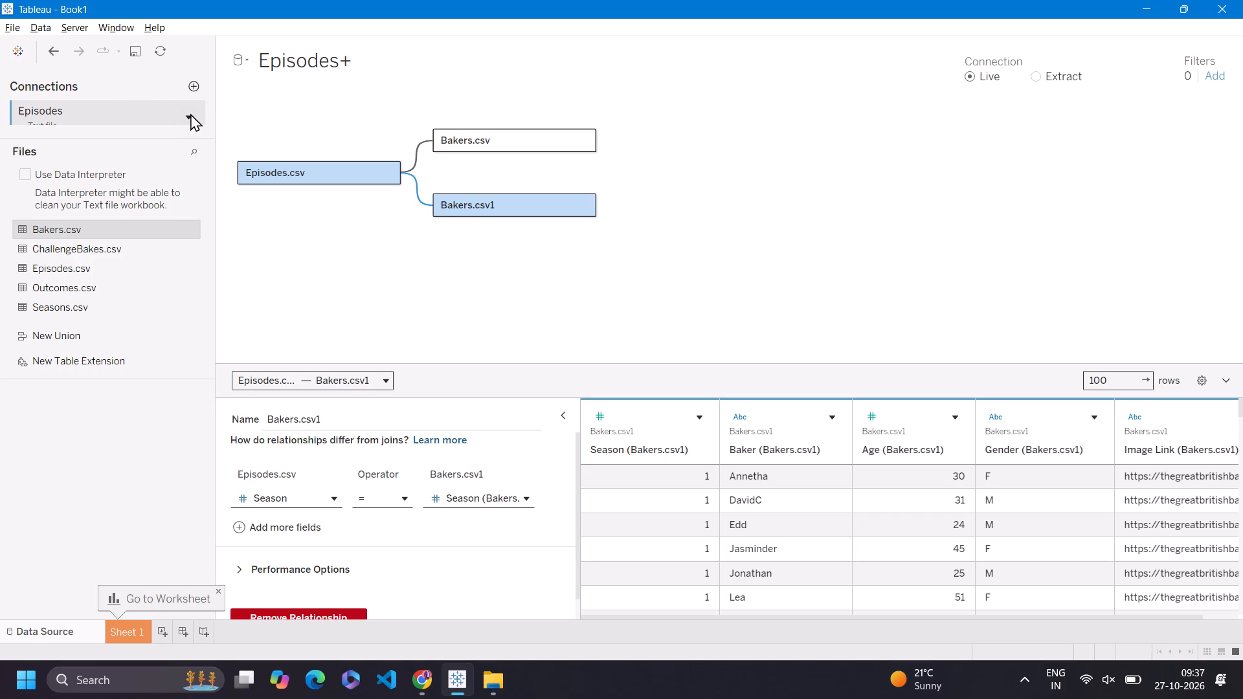
click(187, 113)
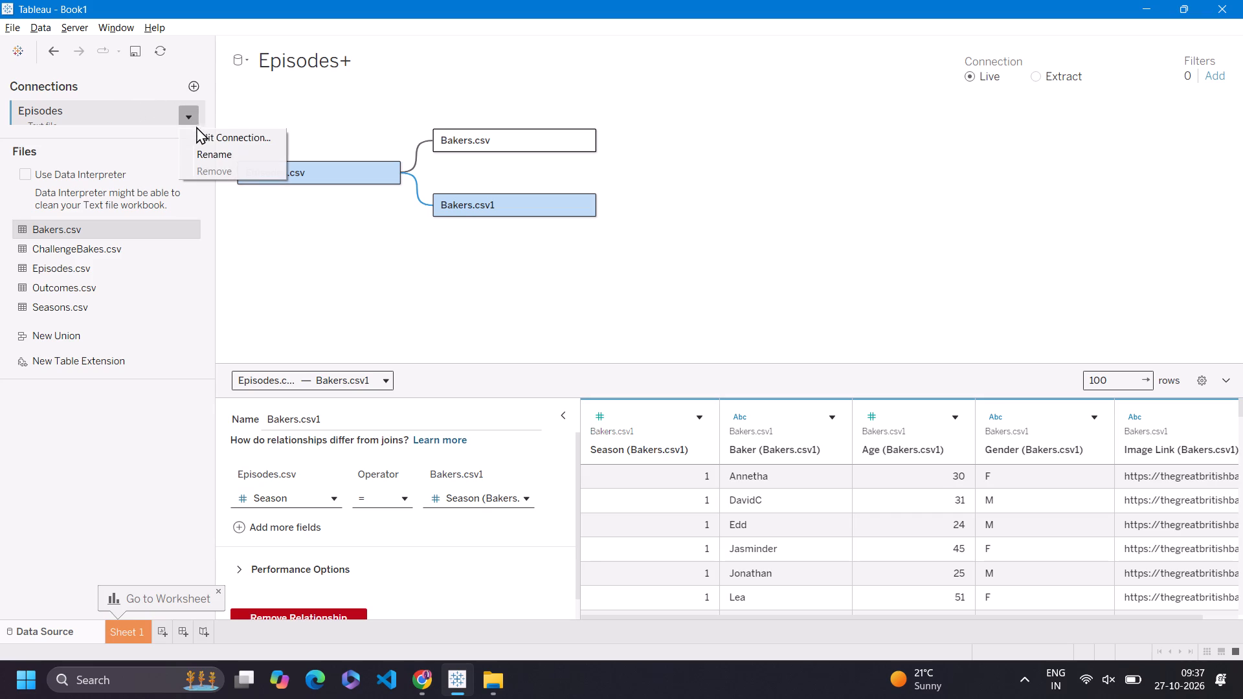
click(249, 87)
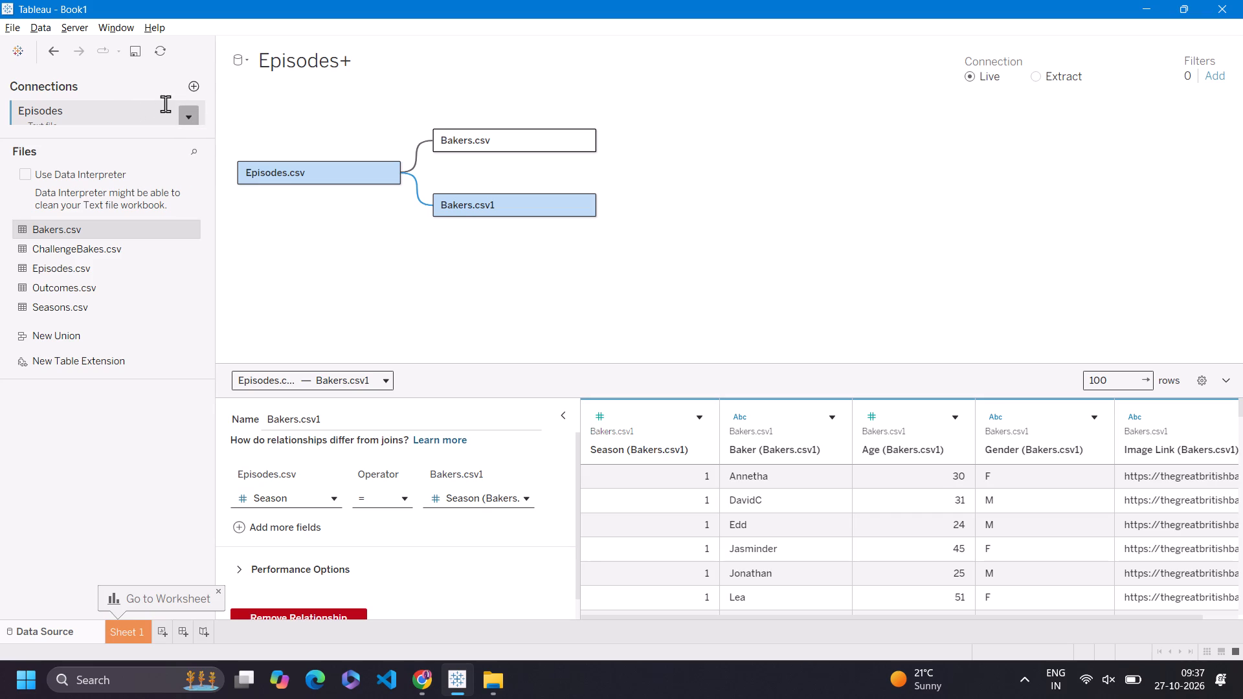
Switch to ChatGPT and reread the instructions for adding the remaining four CSVs.
key(alt+Tab)
key(alt+Tab)
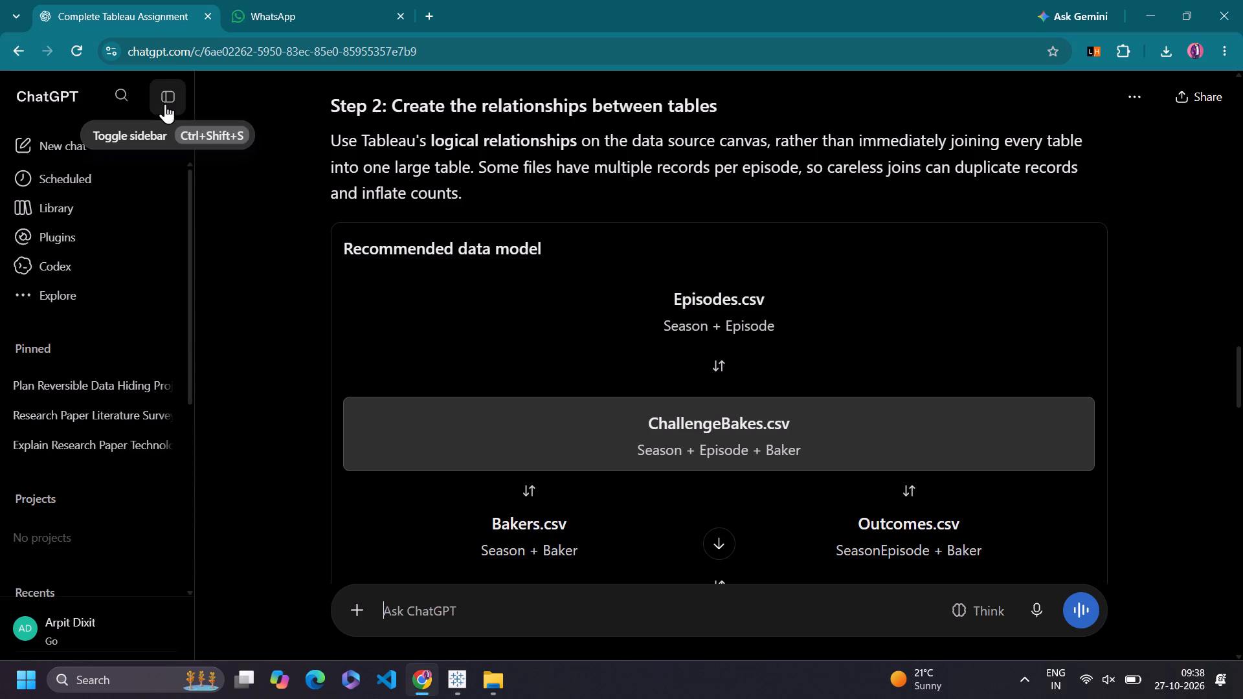
scroll(572, 293, up, 4)
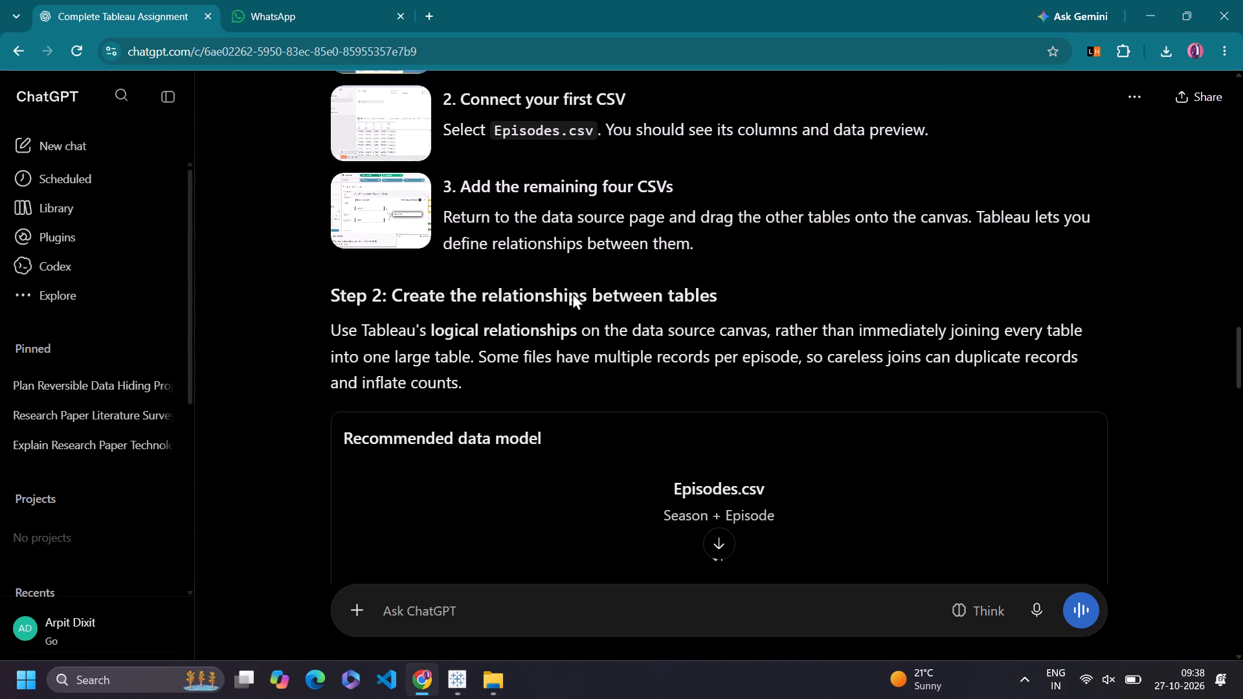
Switch to Tableau and turn on Data Interpreter for the Episodes connection's files on the Data Source page.
key(alt+Tab)
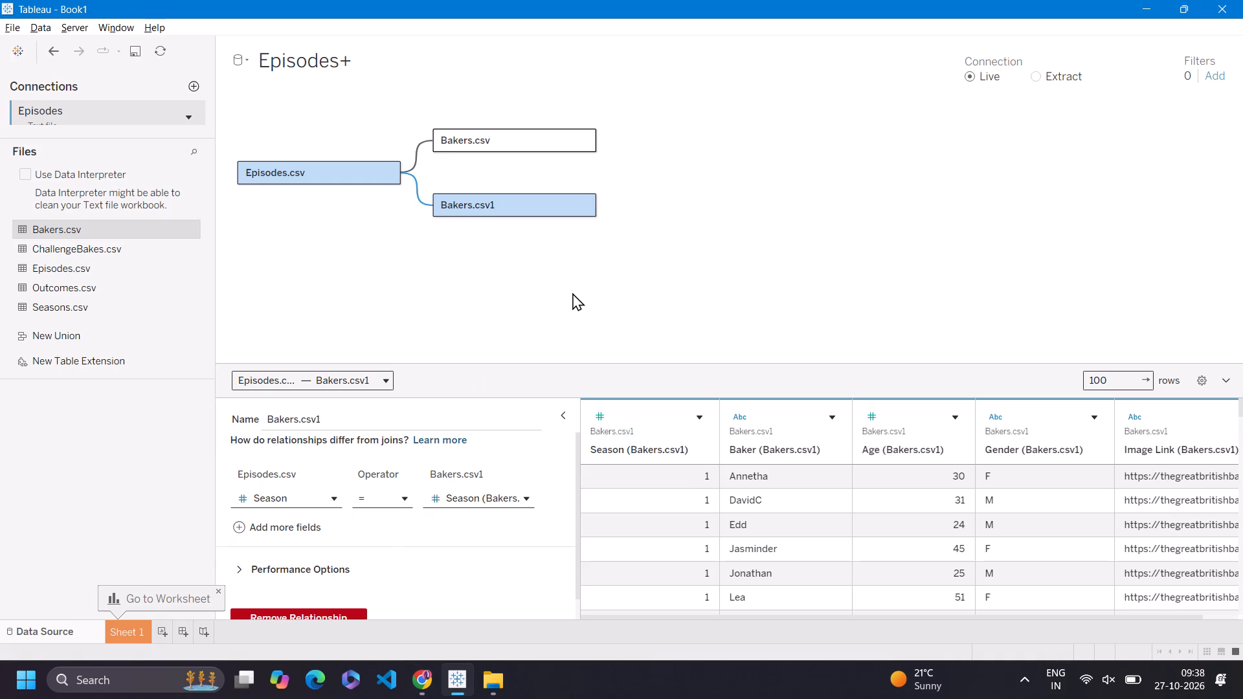
click(27, 632)
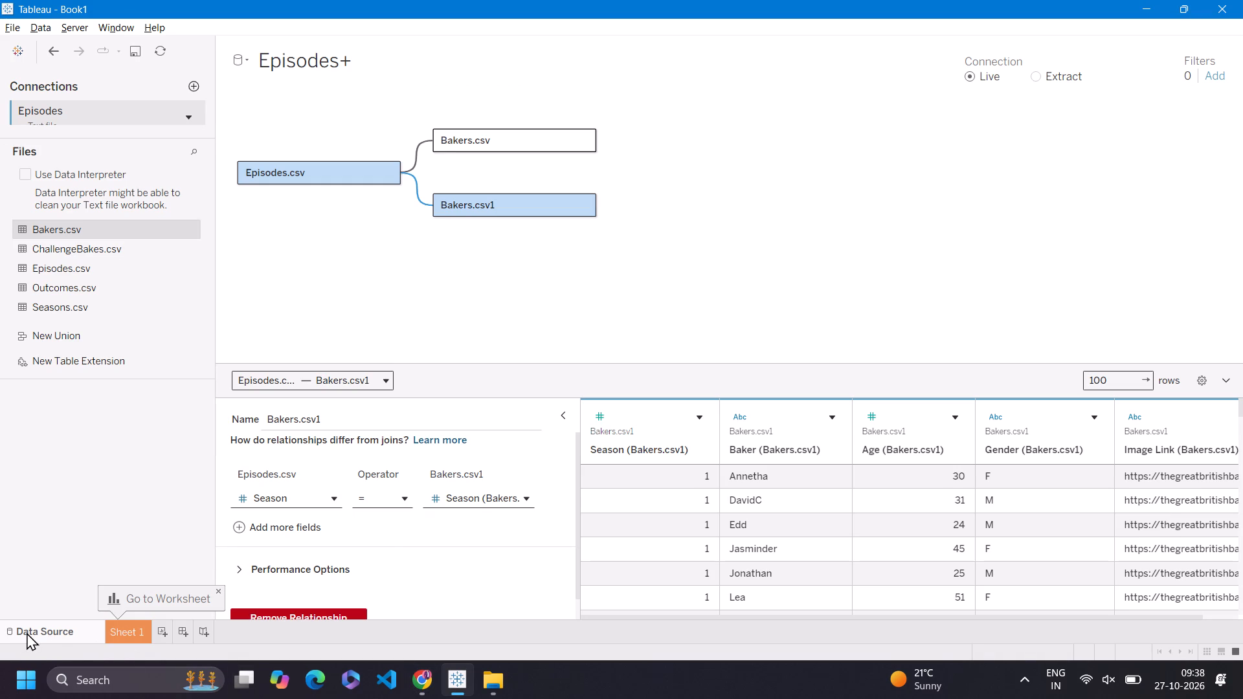
click(16, 632)
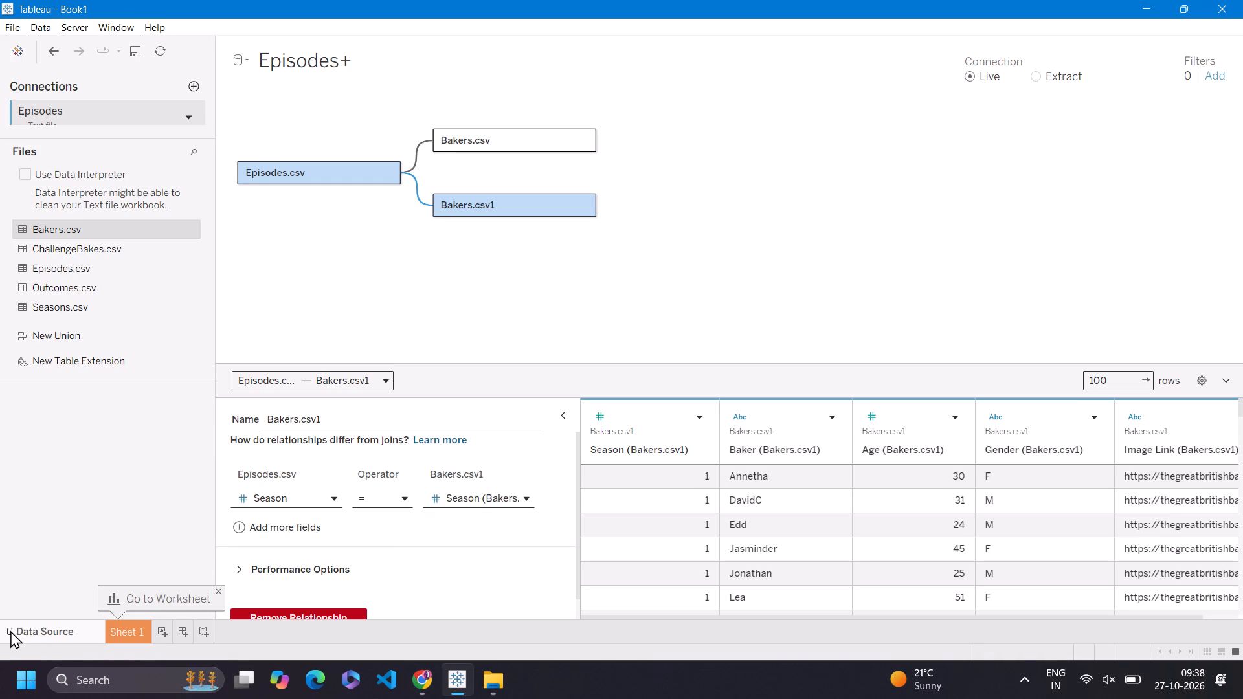
click(10, 630)
scroll(74, 372, up, 3)
click(25, 175)
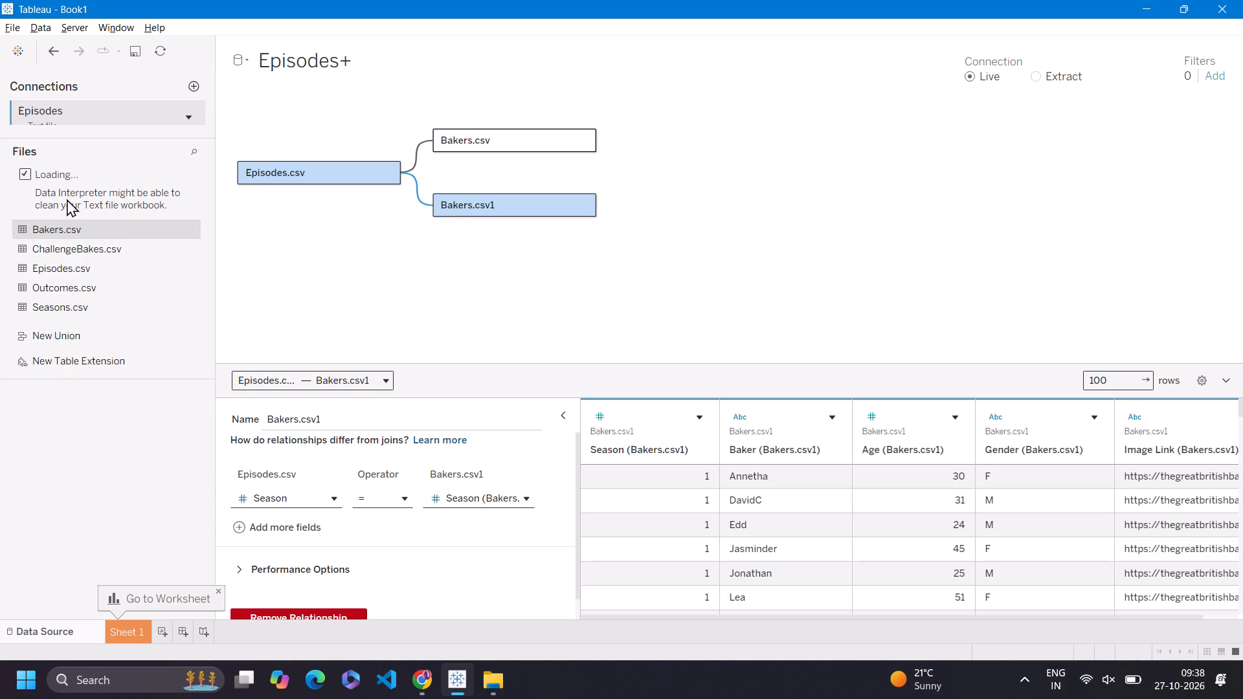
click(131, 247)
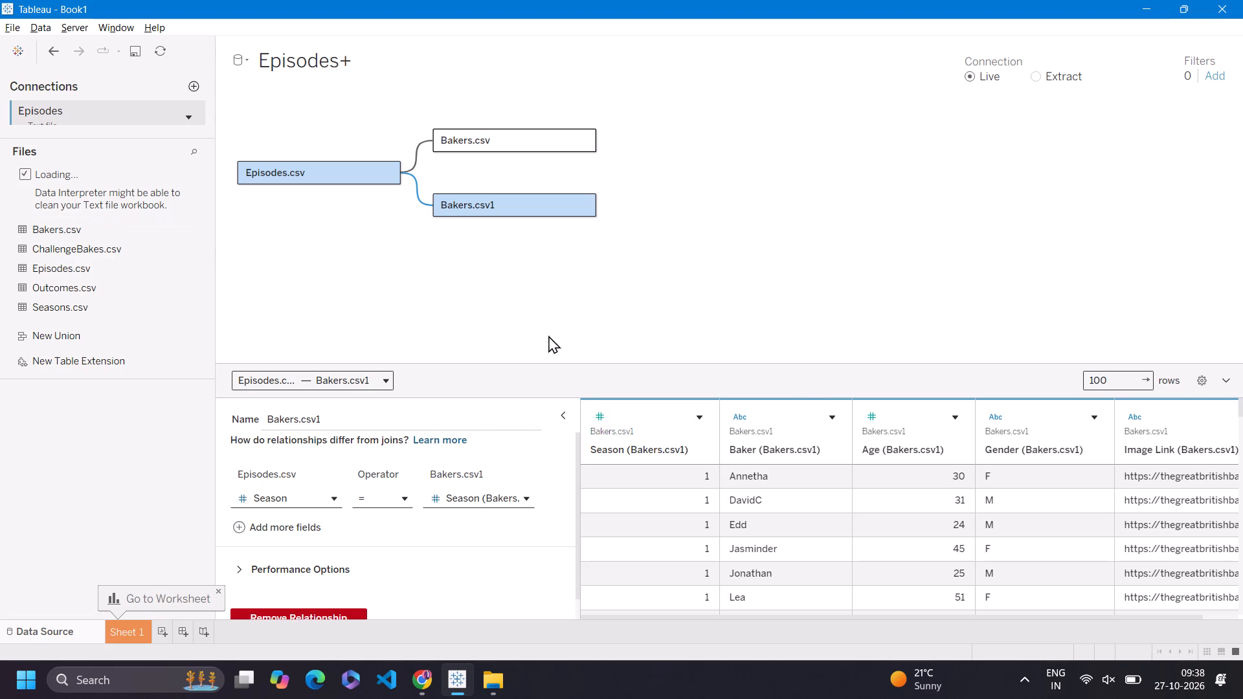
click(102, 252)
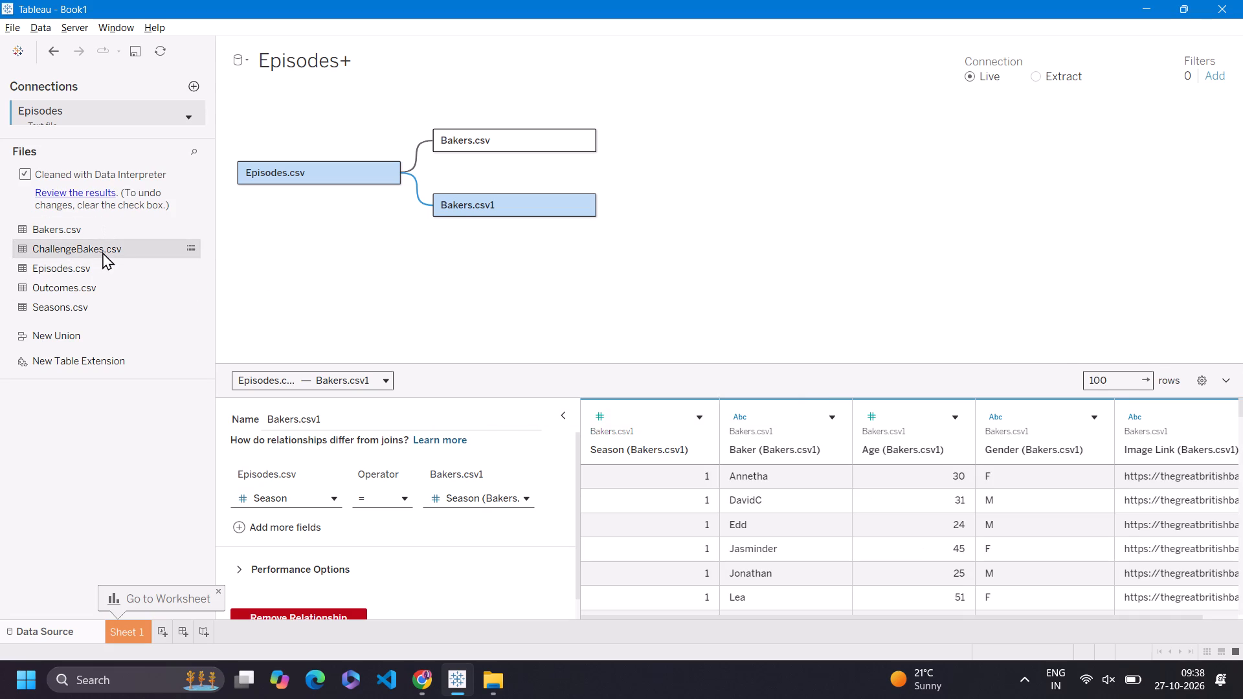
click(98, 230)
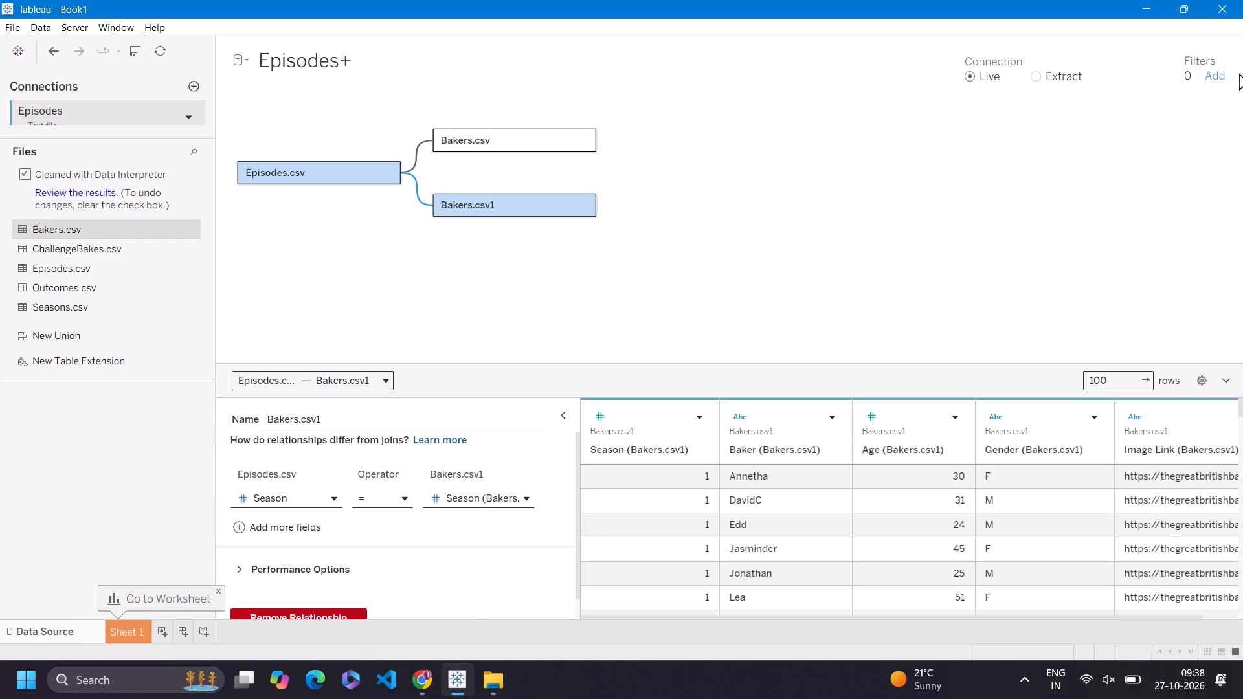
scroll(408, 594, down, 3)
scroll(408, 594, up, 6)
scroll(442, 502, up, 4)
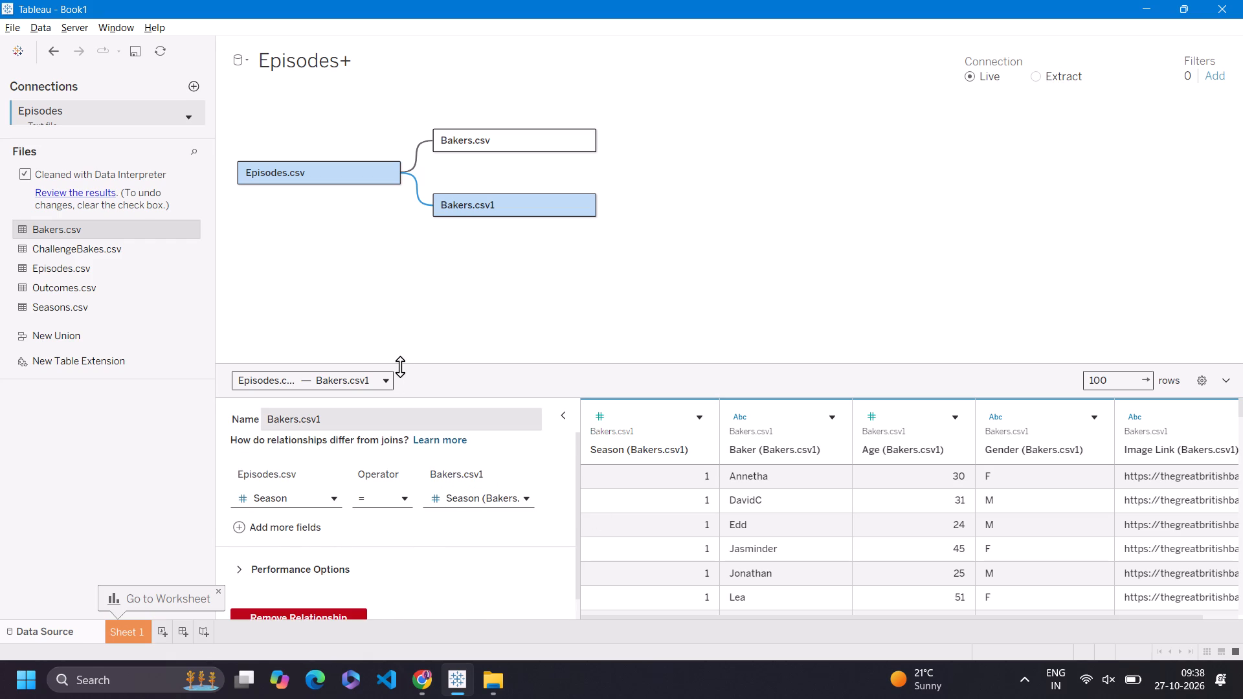
Open the list of relationships and logical tables from the Episodes.csv to Bakers.csv1 relationship.
click(380, 381)
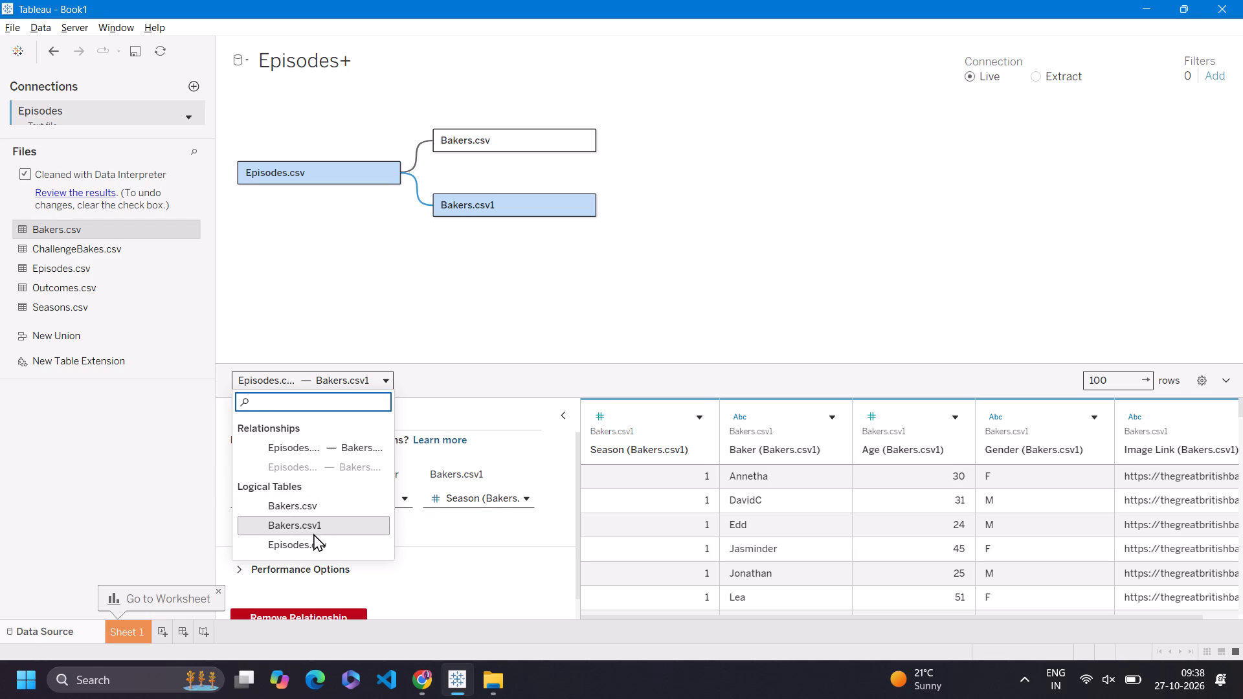
scroll(313, 533, down, 2)
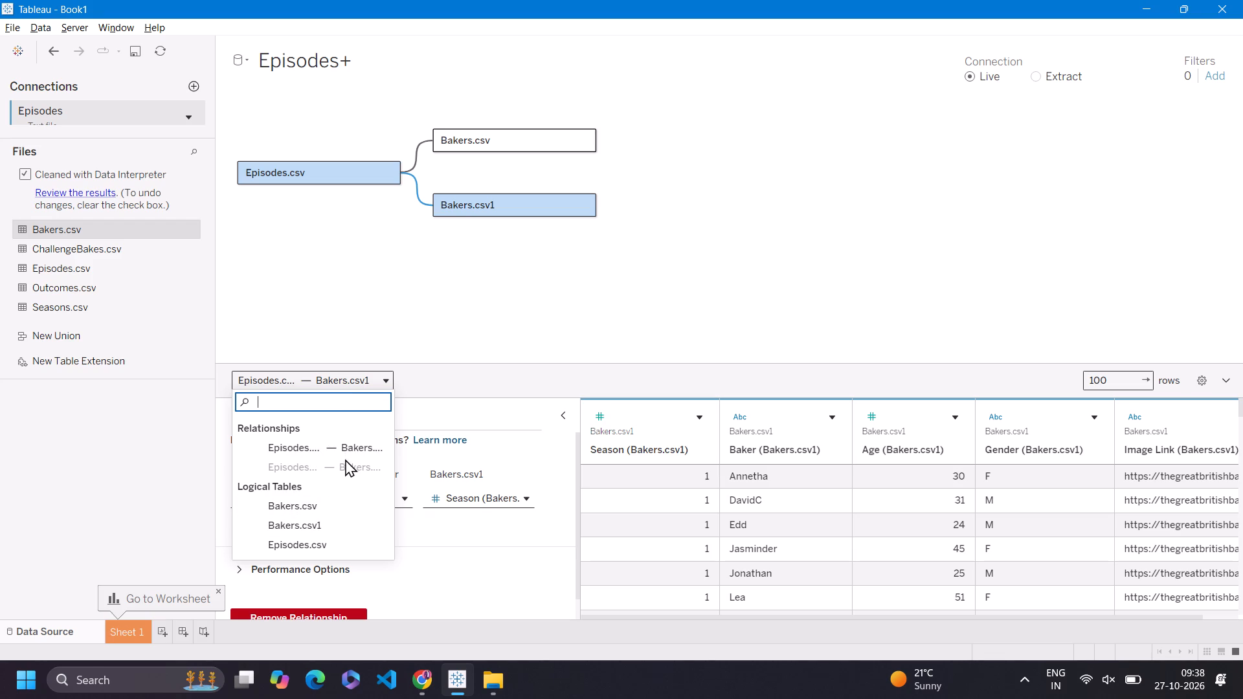
Switch to ChatGPT and examine how the recommended data model links the five CSV tables and which keys it suggests.
click(428, 672)
scroll(662, 504, down, 2)
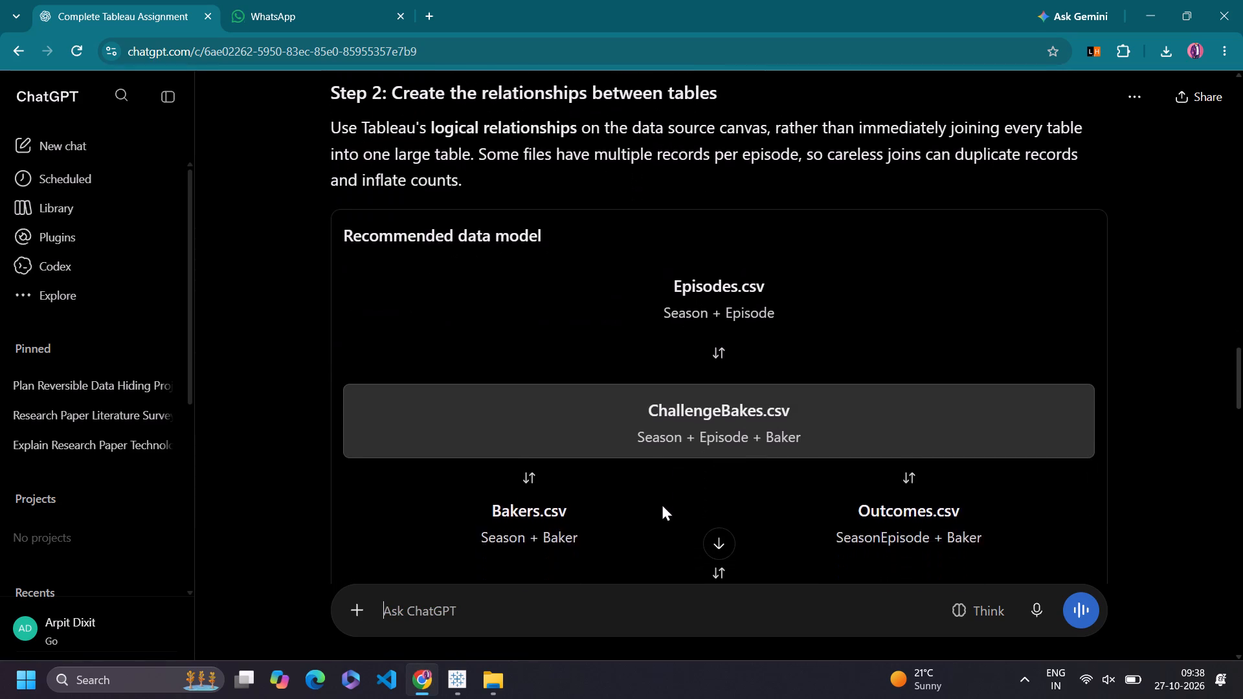
scroll(662, 504, down, 4)
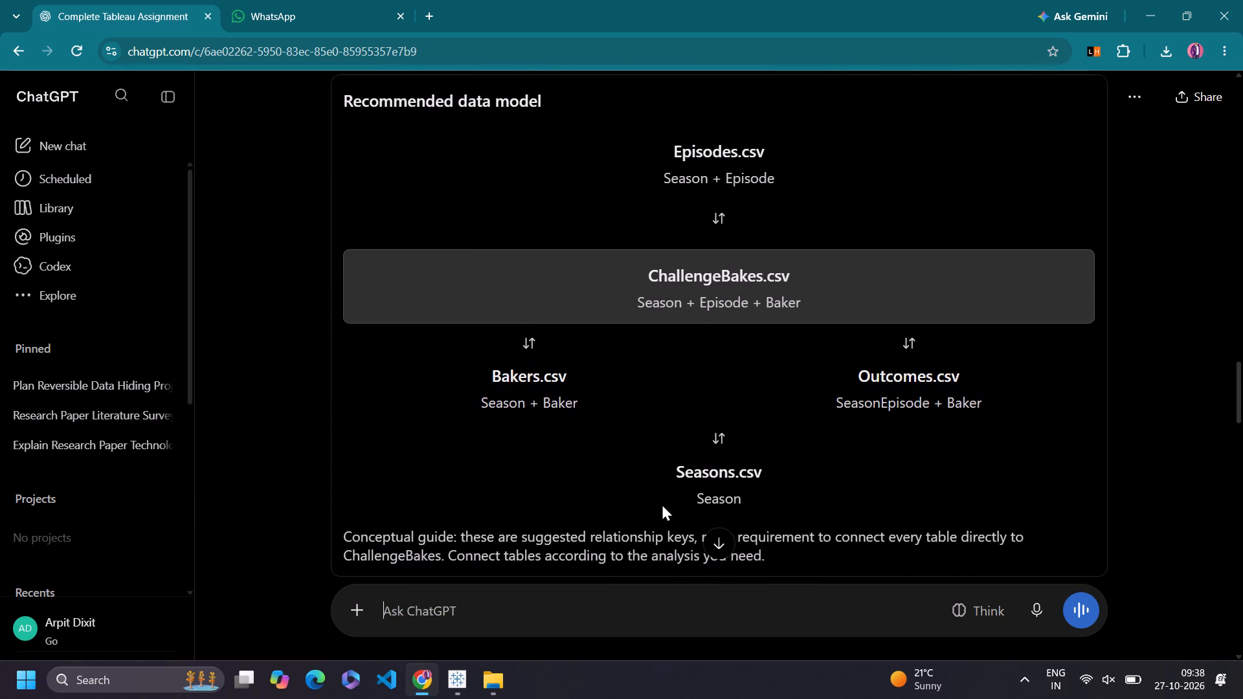
scroll(662, 504, down, 7)
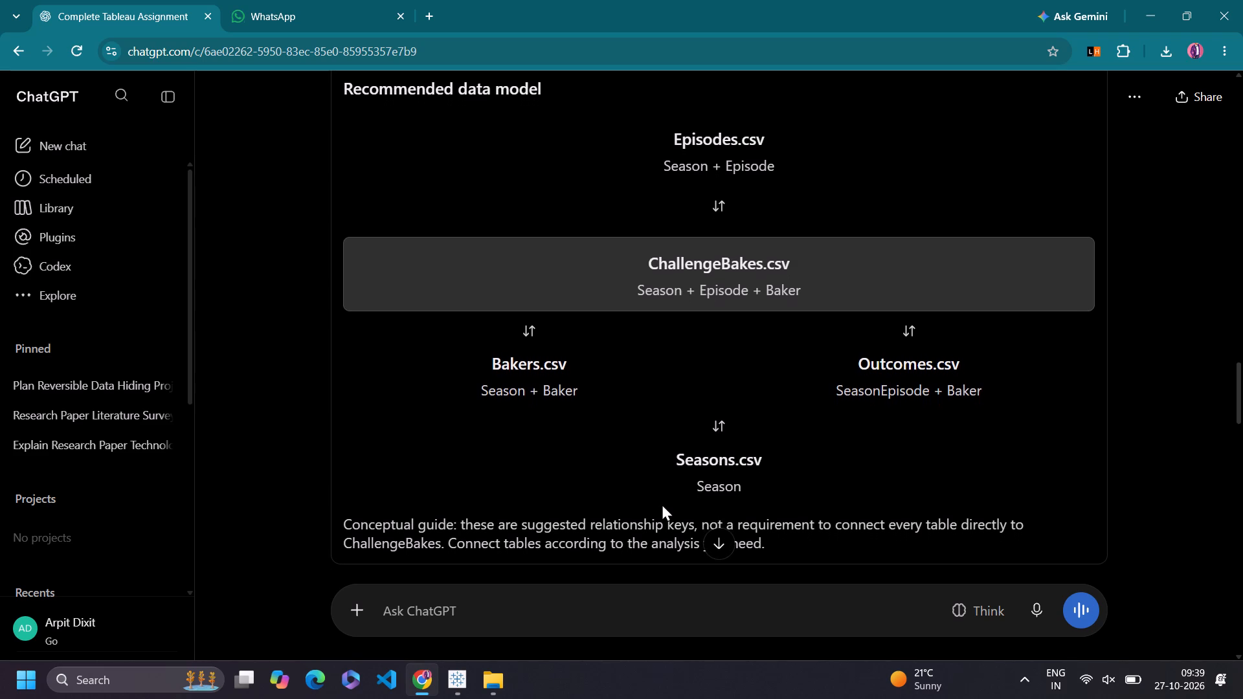
scroll(662, 504, down, 3)
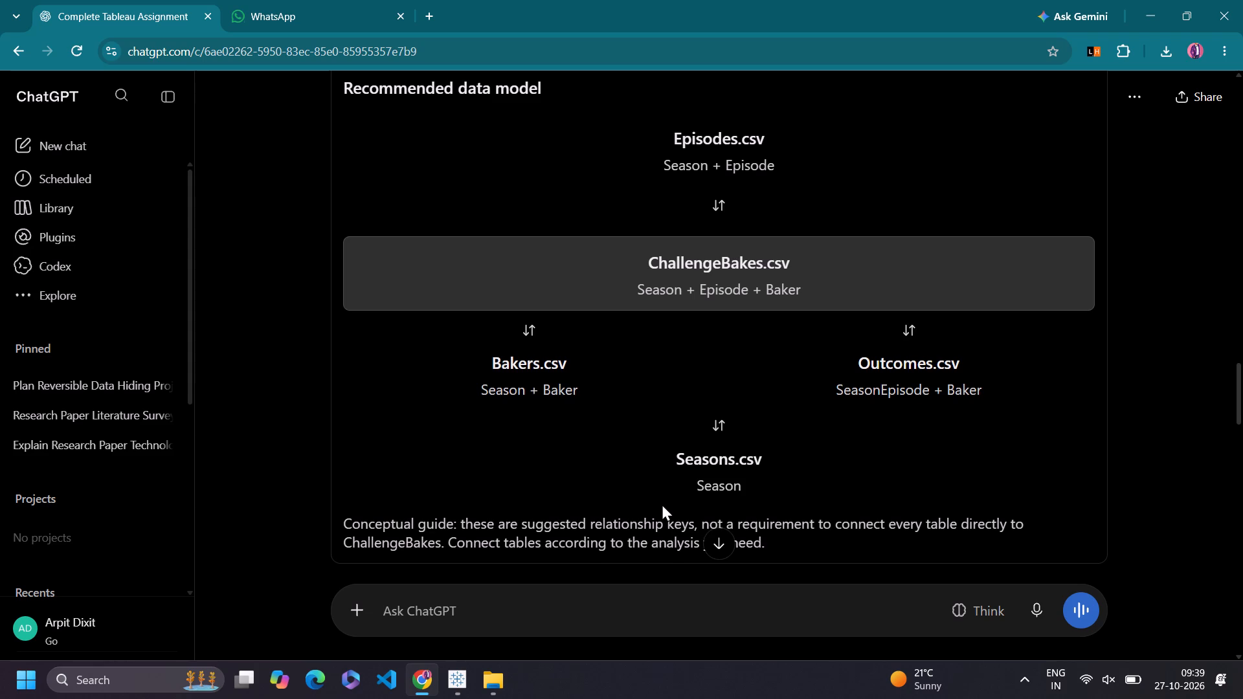
Switch to Tableau and select New Table Extension for the Episodes connection.
click(457, 695)
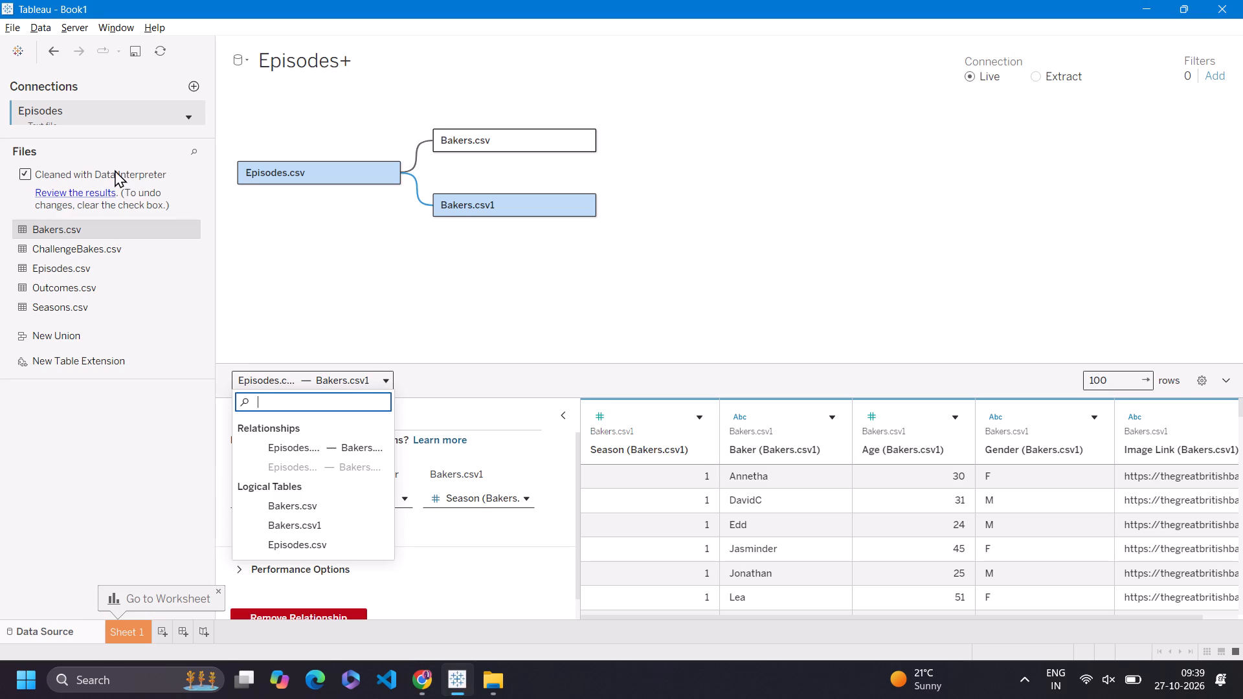
click(69, 355)
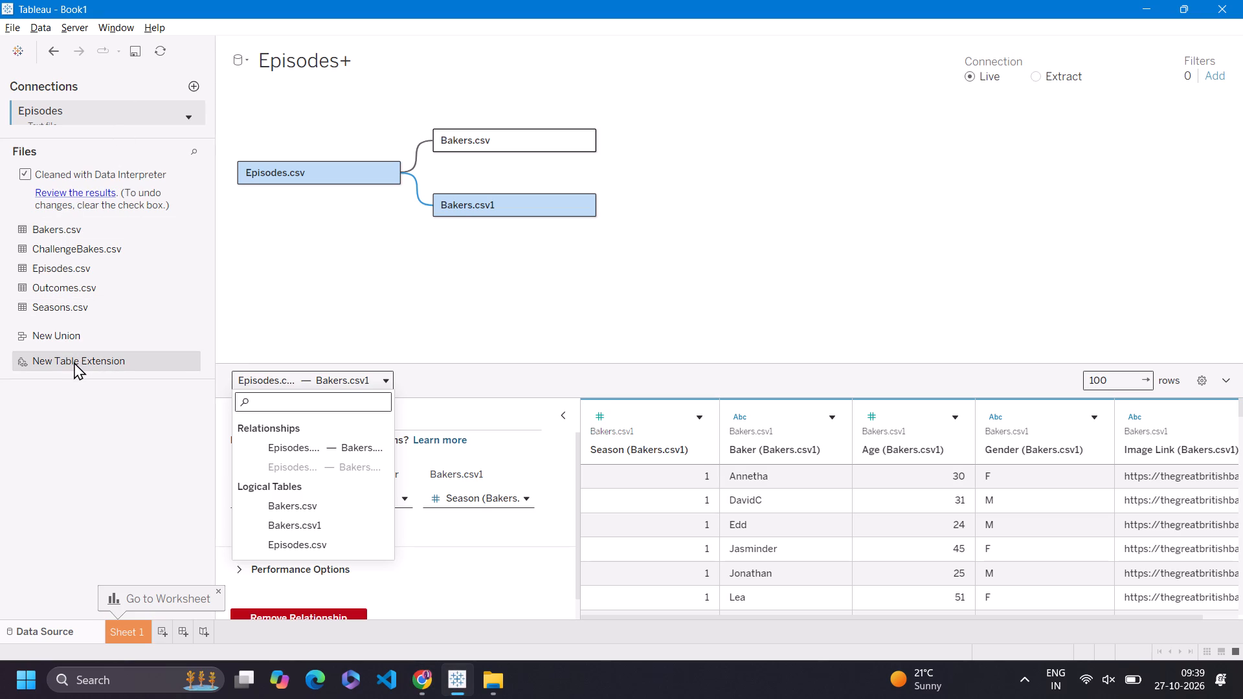
click(74, 362)
click(163, 406)
Edit the Episodes connection so it points to the ChallengeBakes file in the GBBO_Dataset folder, checking ChatGPT's recommended data model.
click(516, 190)
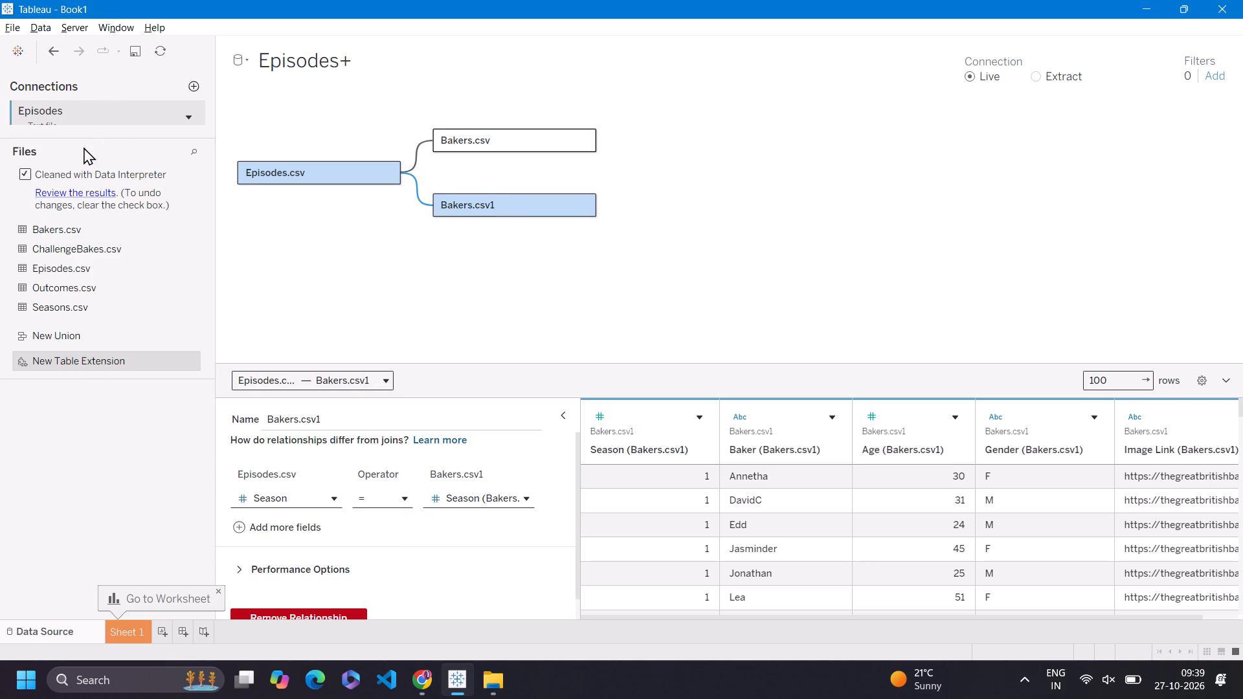
click(121, 111)
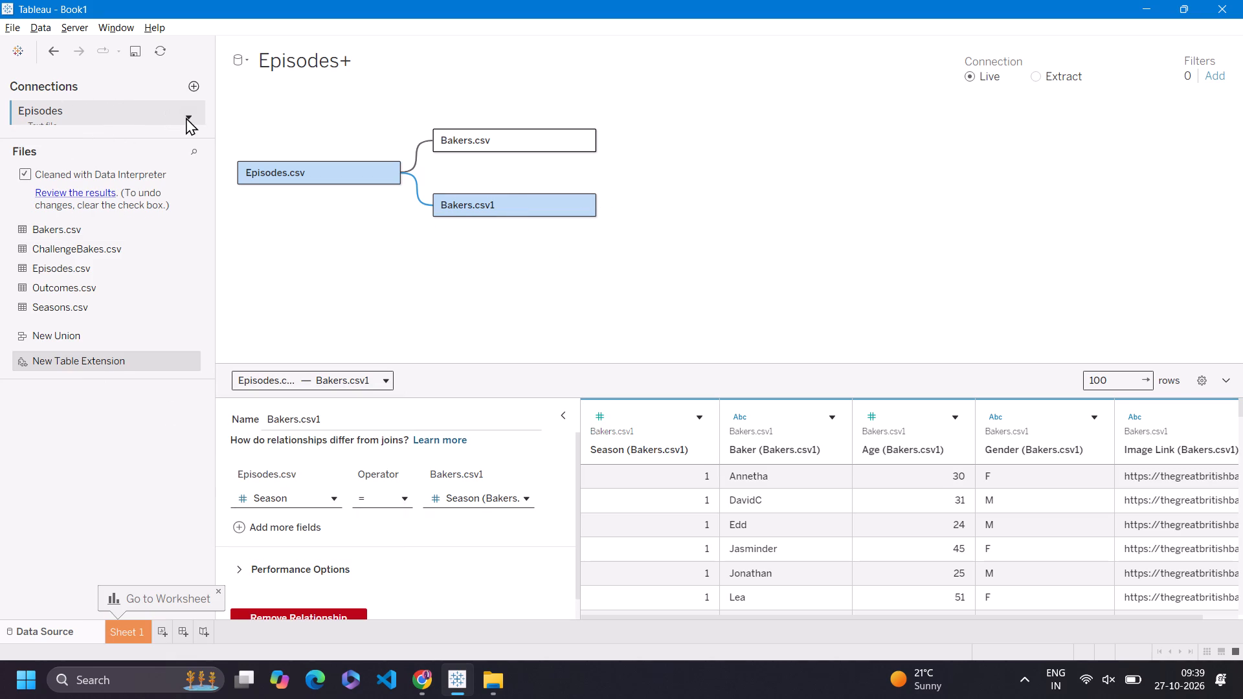
click(186, 117)
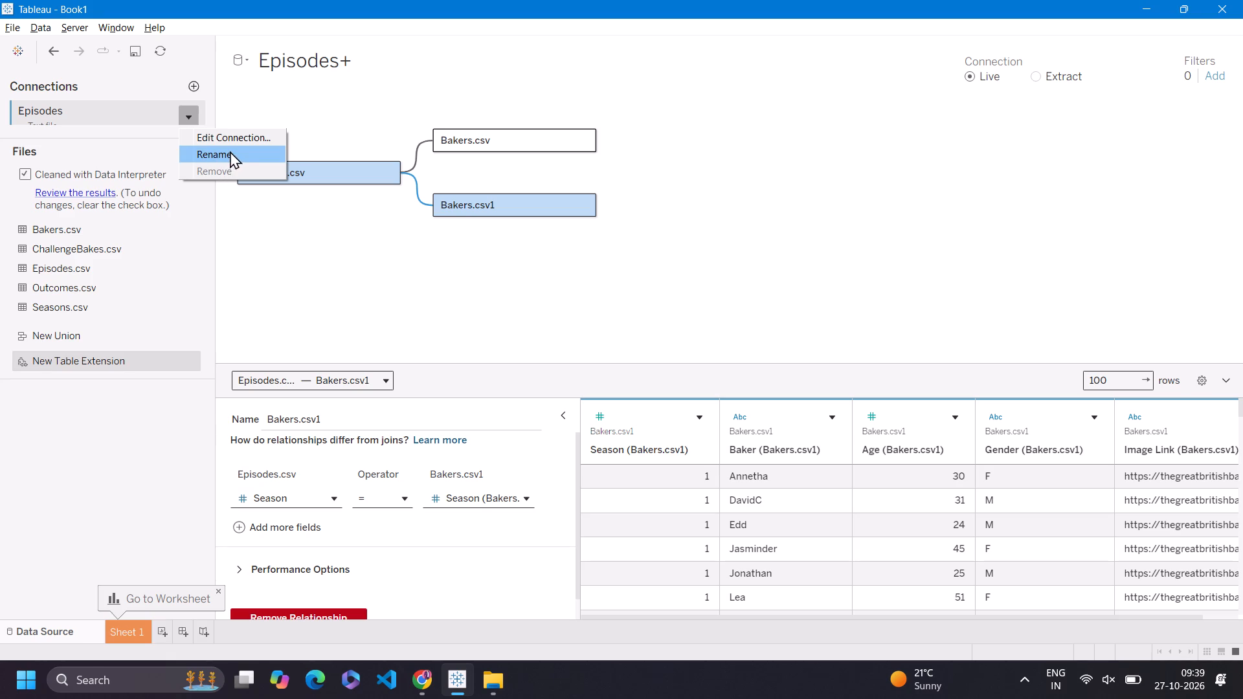
click(244, 142)
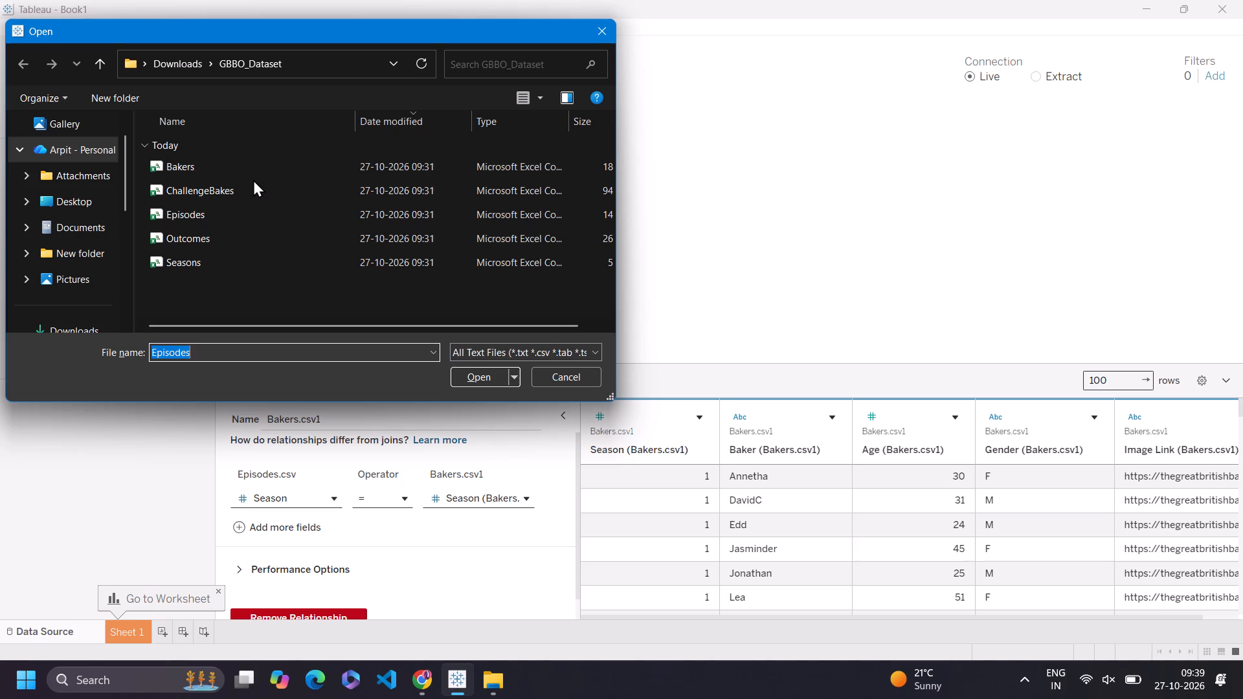
key(alt+Tab)
scroll(465, 254, up, 1)
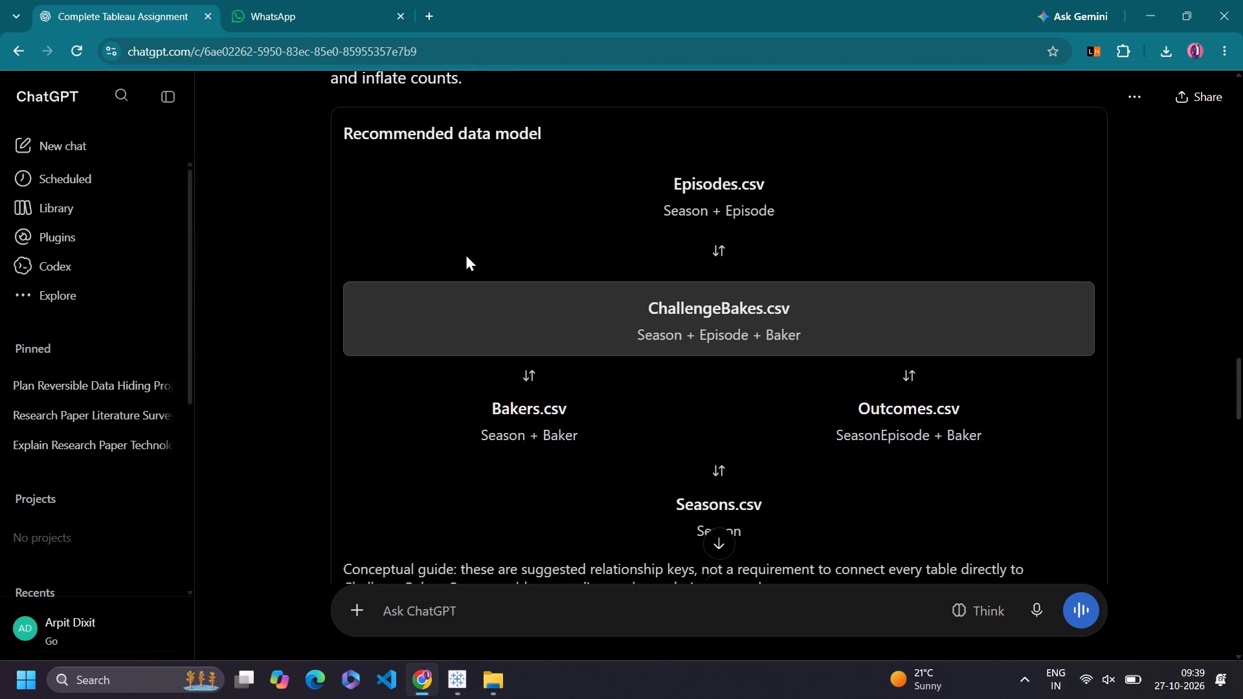
scroll(465, 254, up, 1)
key(alt+Tab)
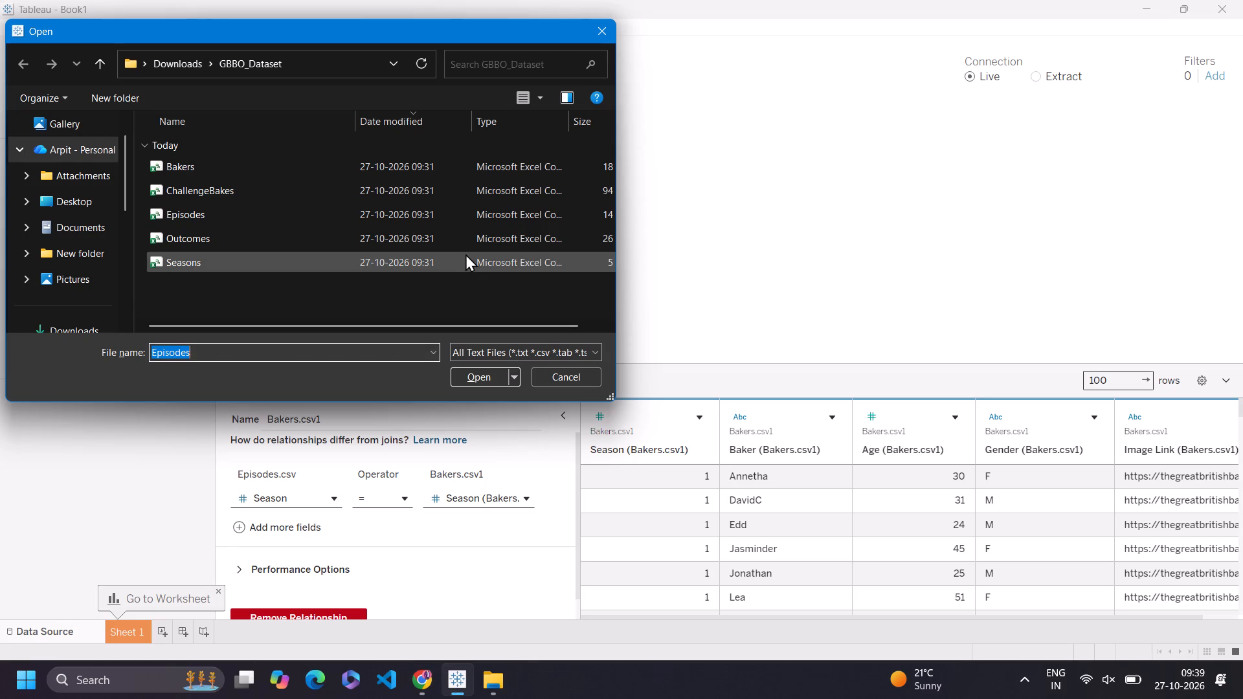
scroll(465, 254, up, 1)
click(306, 188)
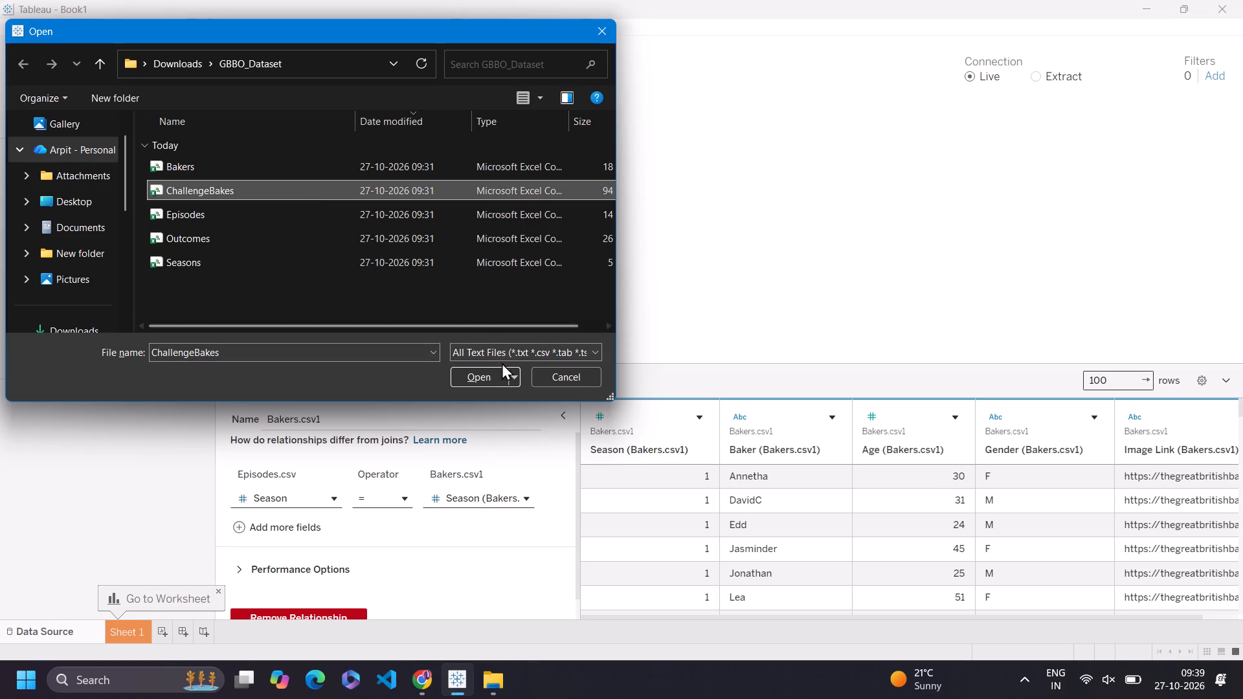
click(493, 373)
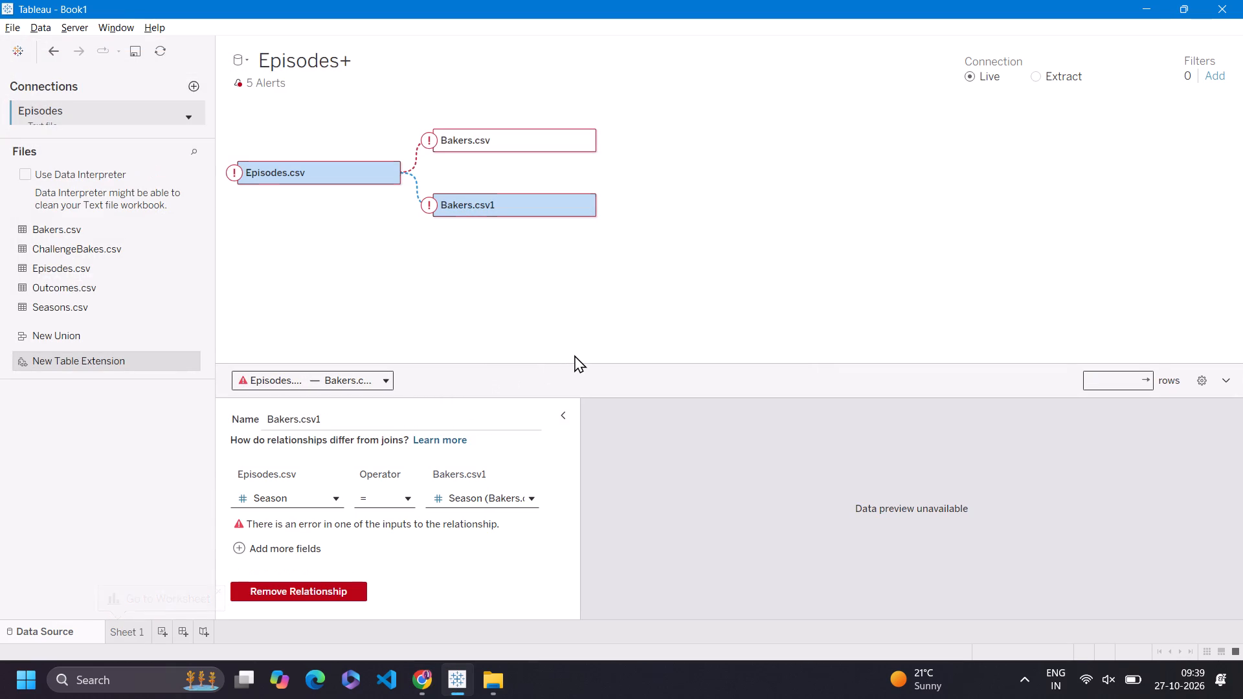
Remove the relationship between Episodes.csv and Bakers.csv1.
key(alt+Tab)
key(alt+Tab)
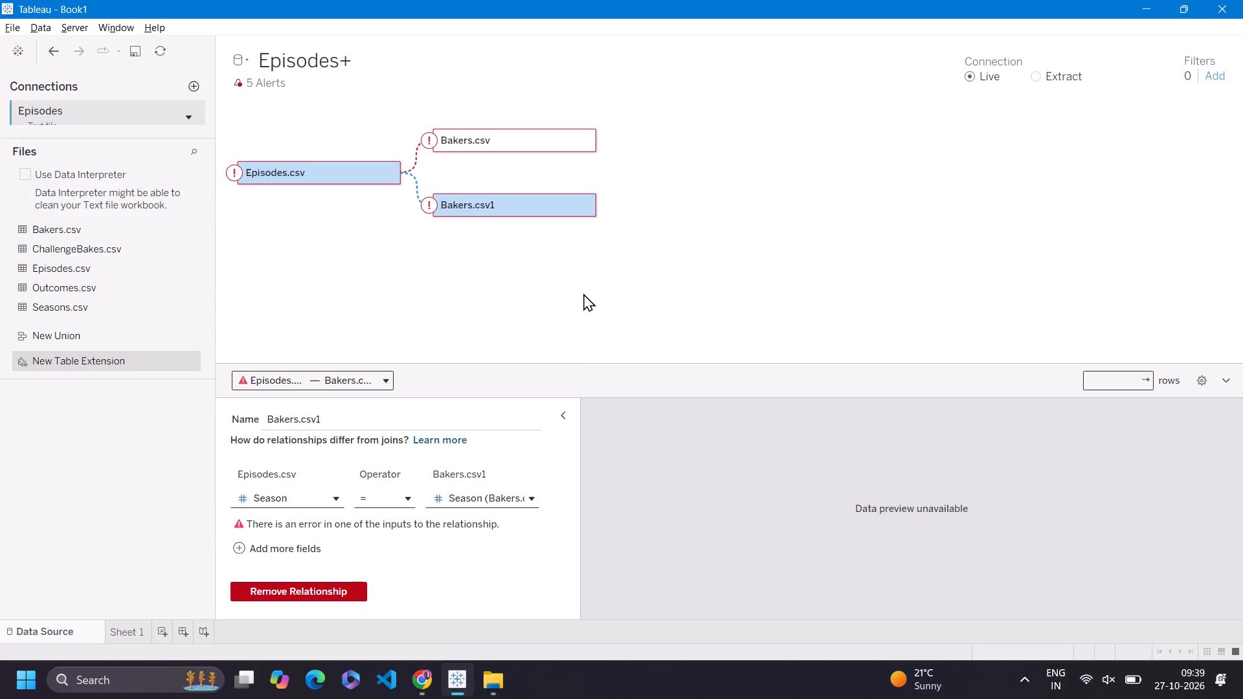
click(308, 589)
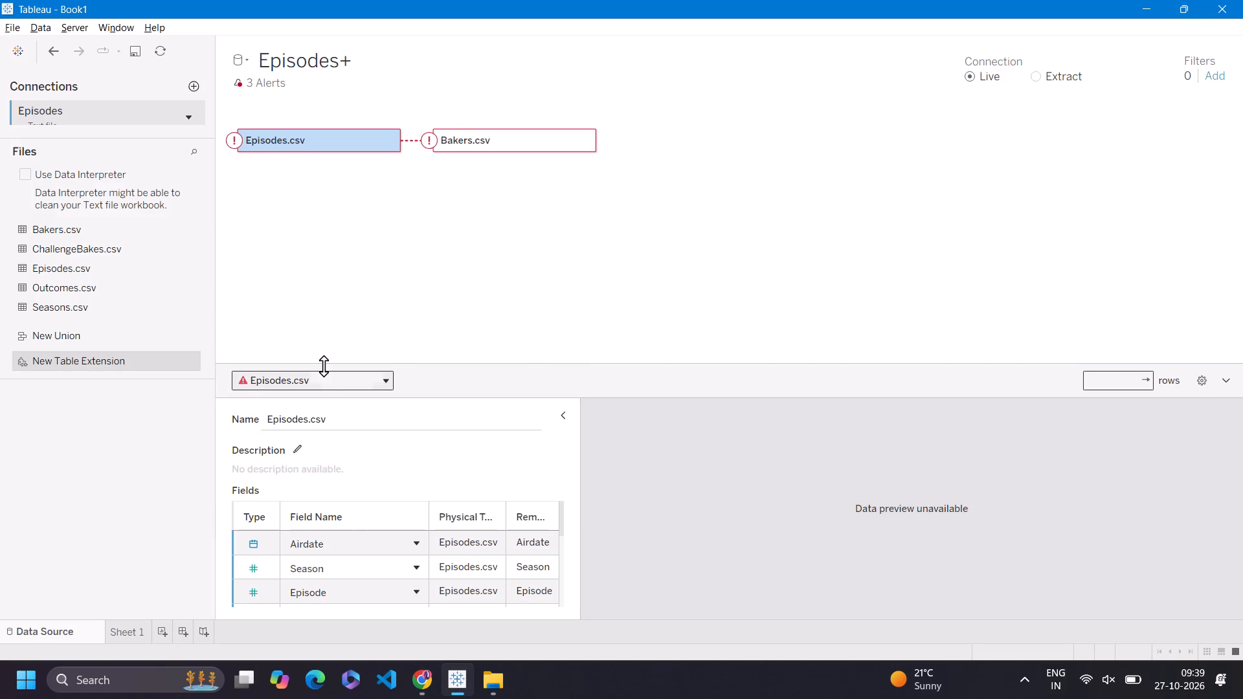
Select the Bakers.csv logical table in the Episodes+ data source and review its alerts.
click(381, 380)
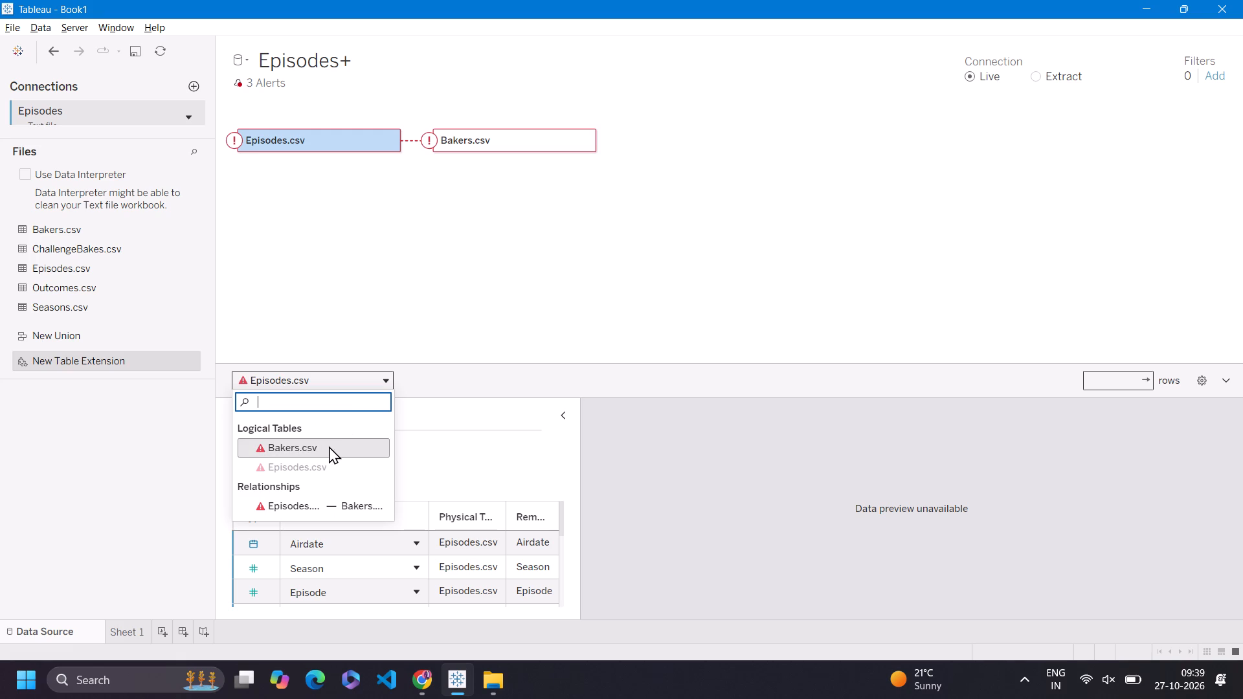
click(329, 446)
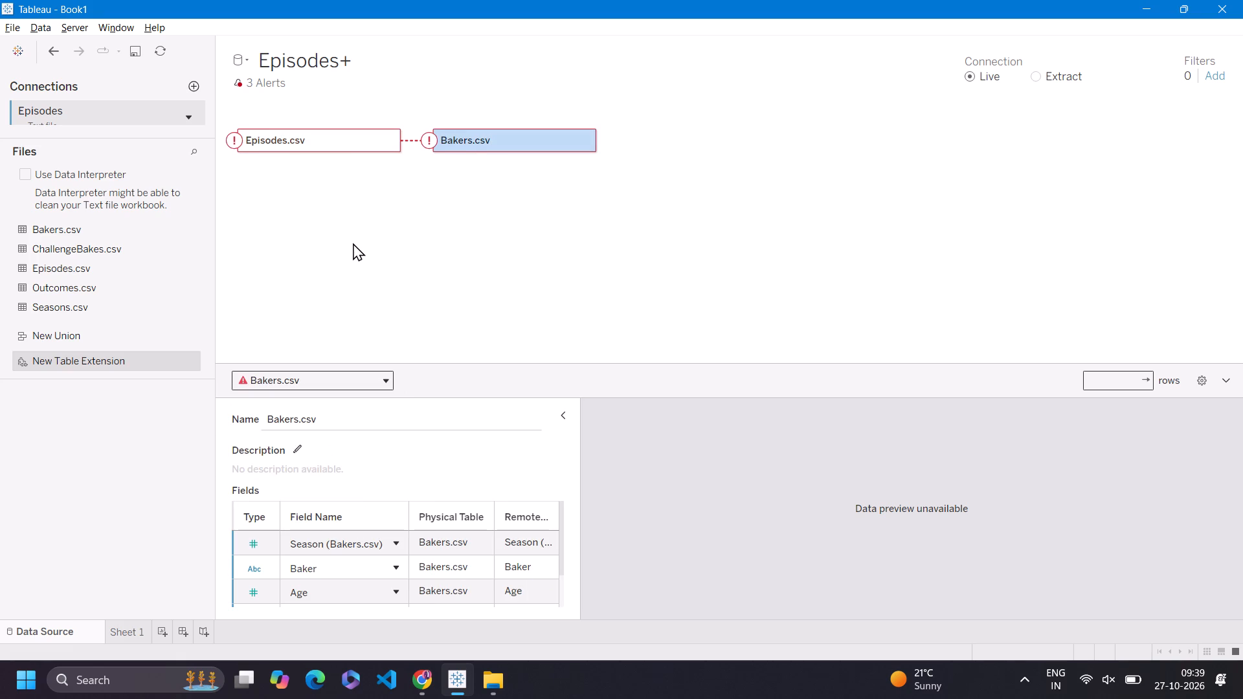
click(429, 139)
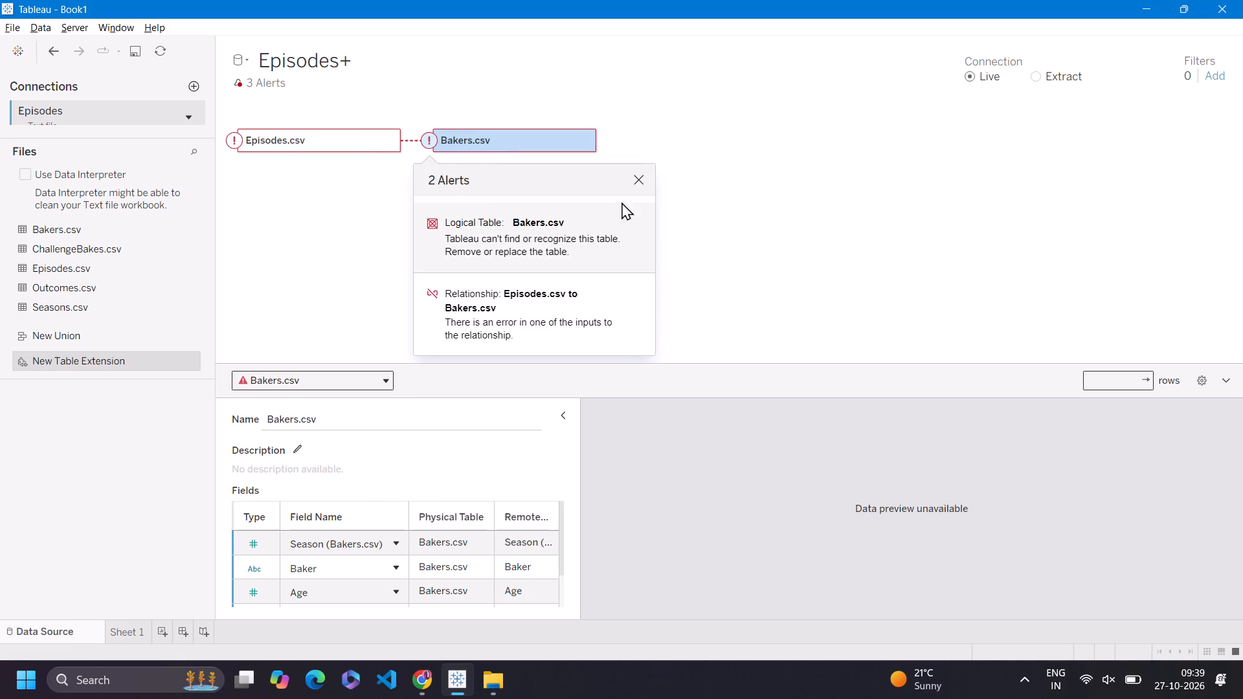
click(636, 172)
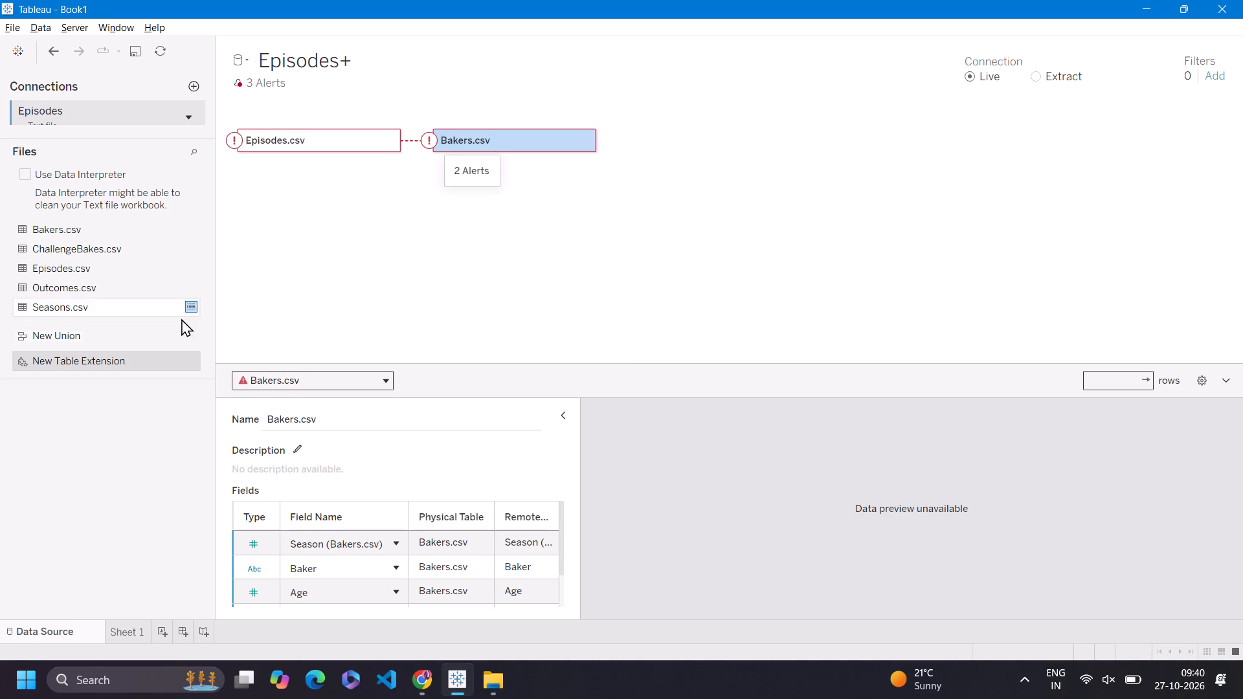
scroll(120, 341, down, 1)
scroll(120, 341, up, 2)
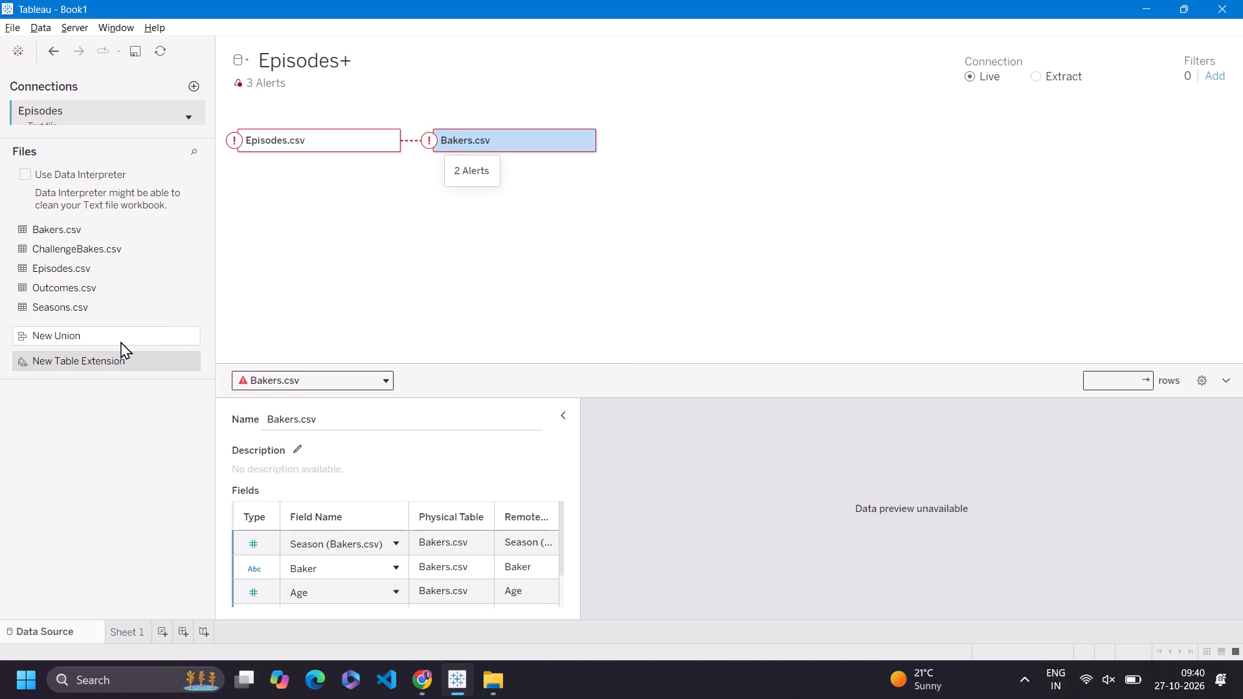
scroll(139, 259, up, 6)
Add a new text file data source from the Bakers file in the GBBO_Dataset folder.
click(283, 69)
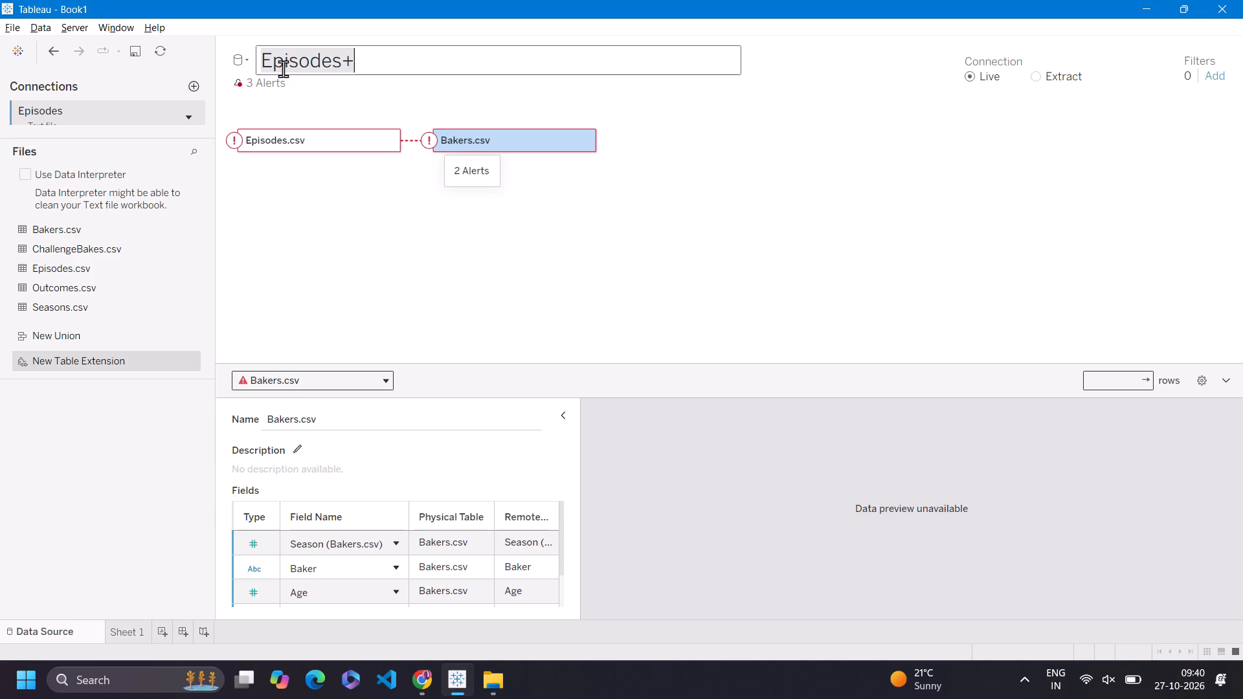
click(239, 58)
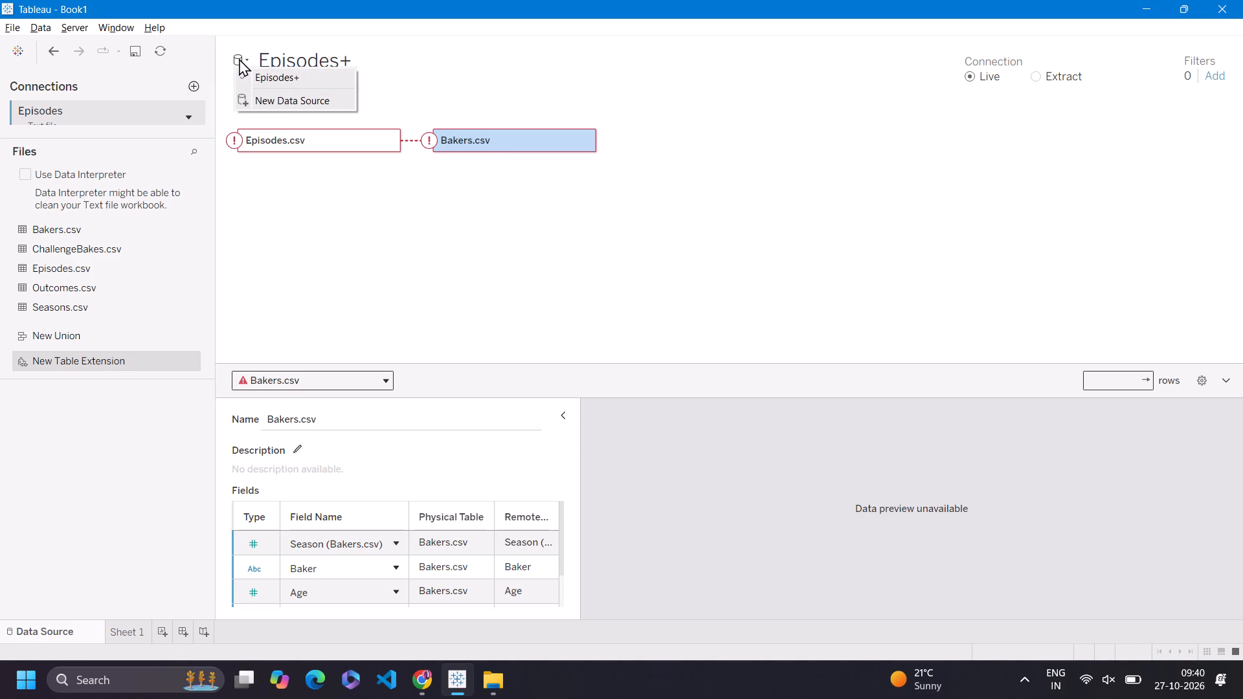
click(278, 104)
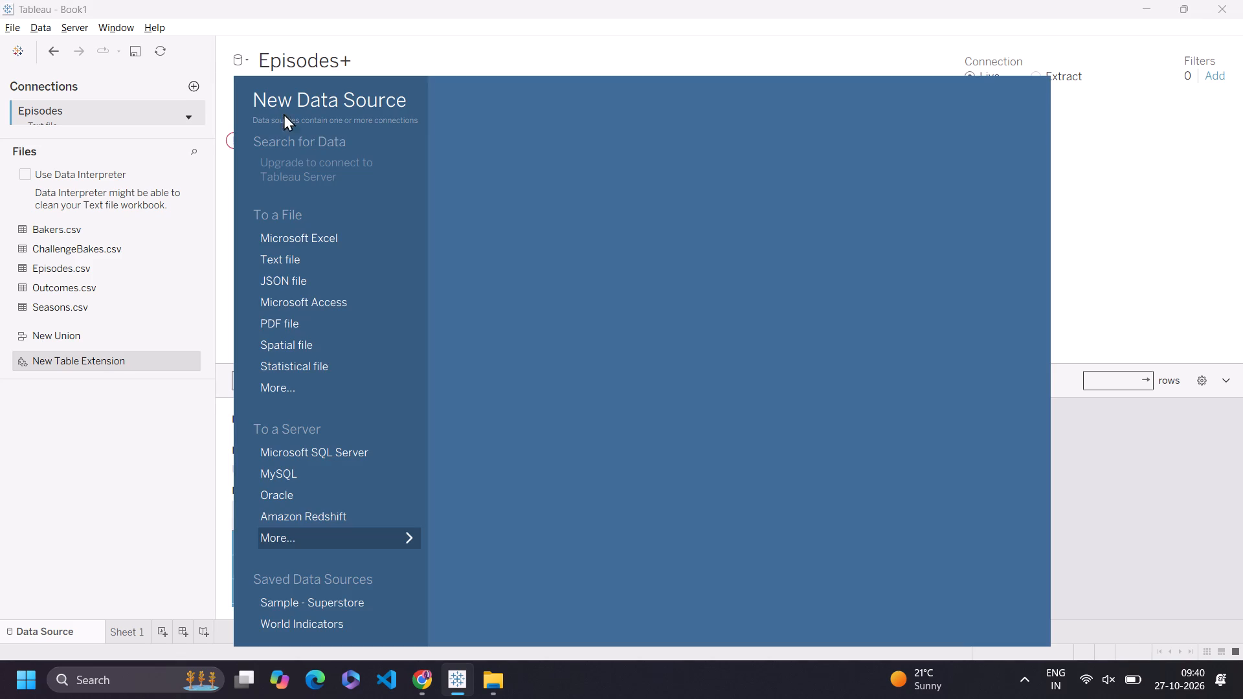
click(324, 256)
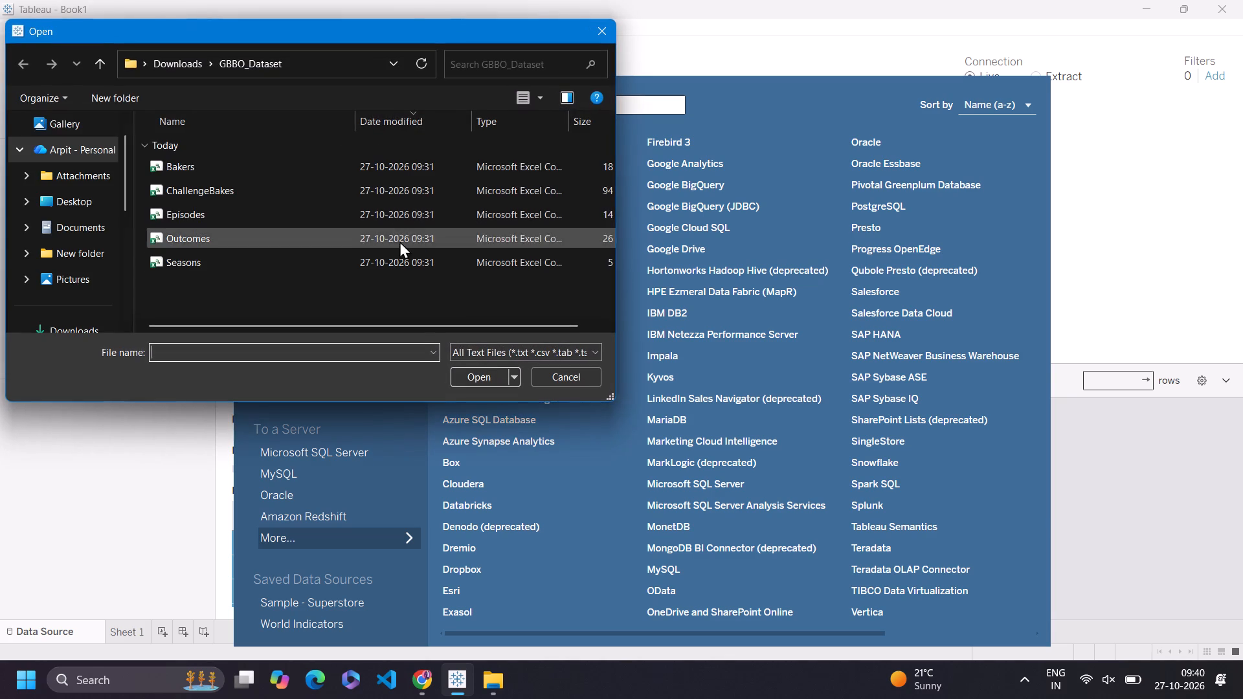
click(336, 174)
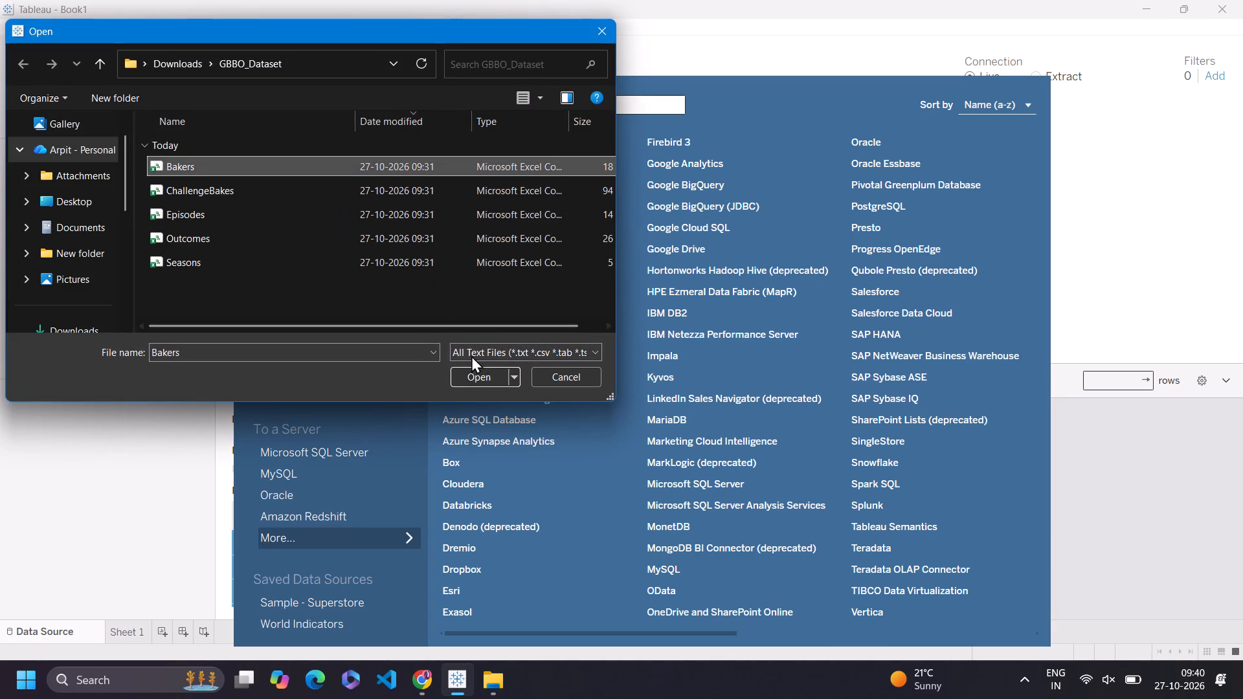
click(482, 372)
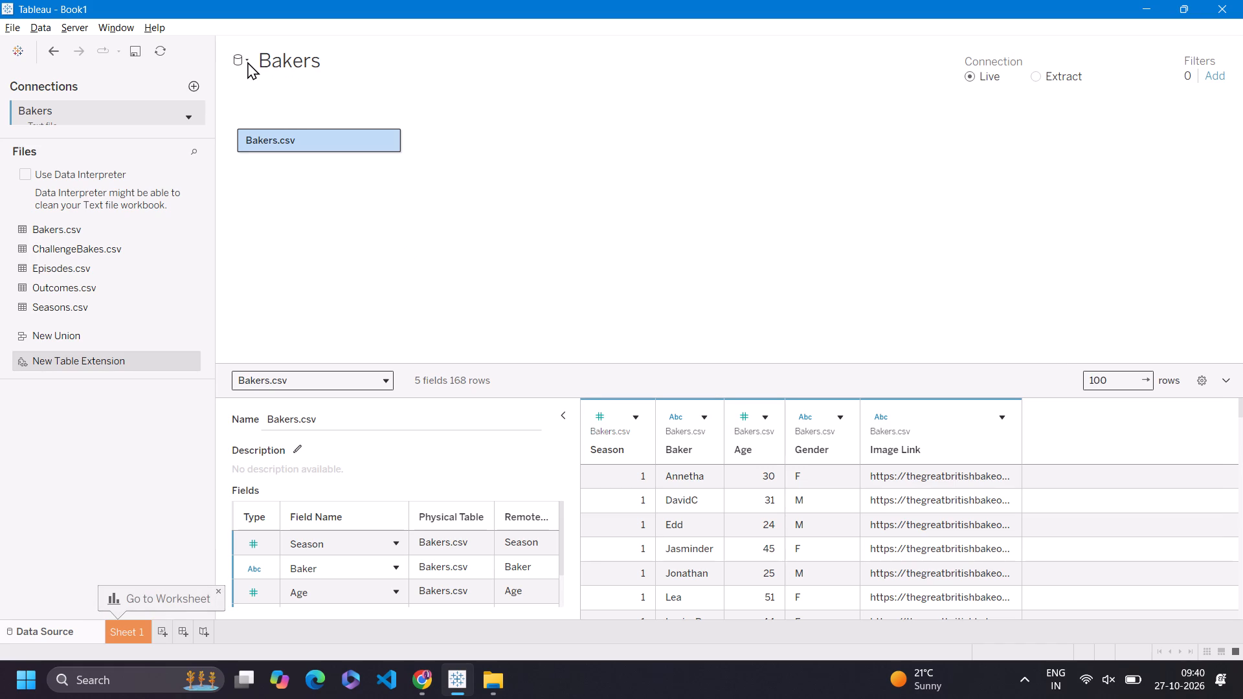
Add another new text file data source from the ChallengeBakes file in the GBBO_Dataset folder.
click(243, 59)
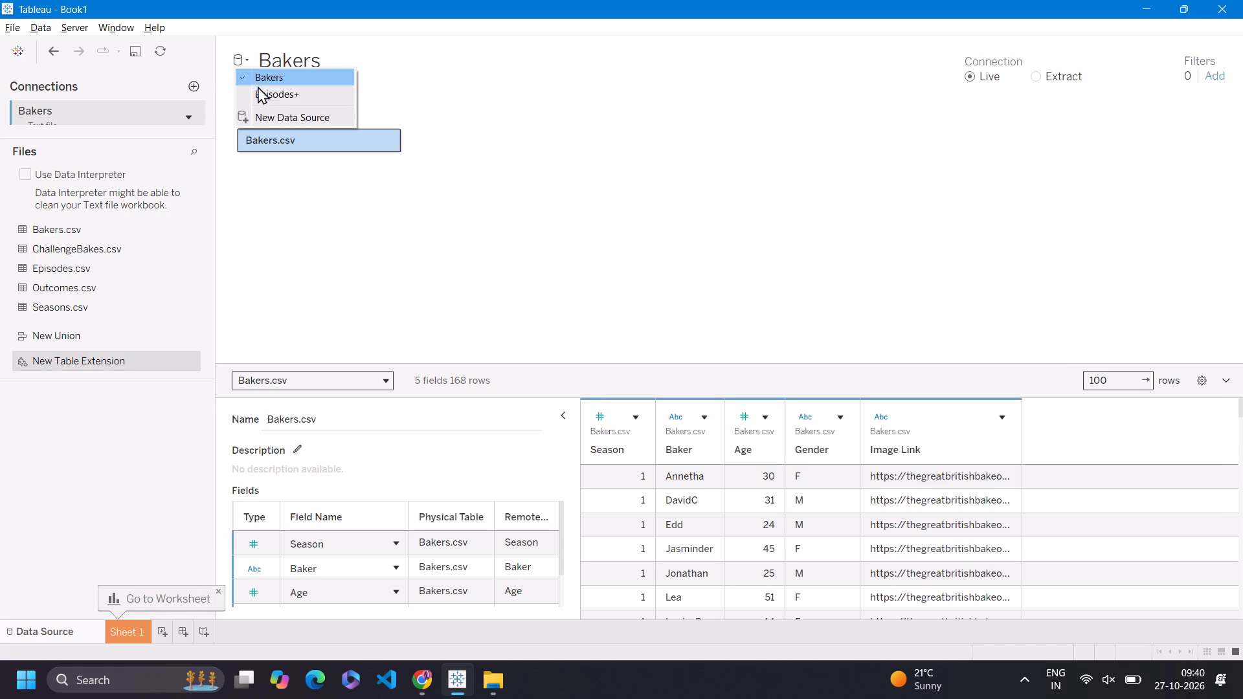
click(278, 113)
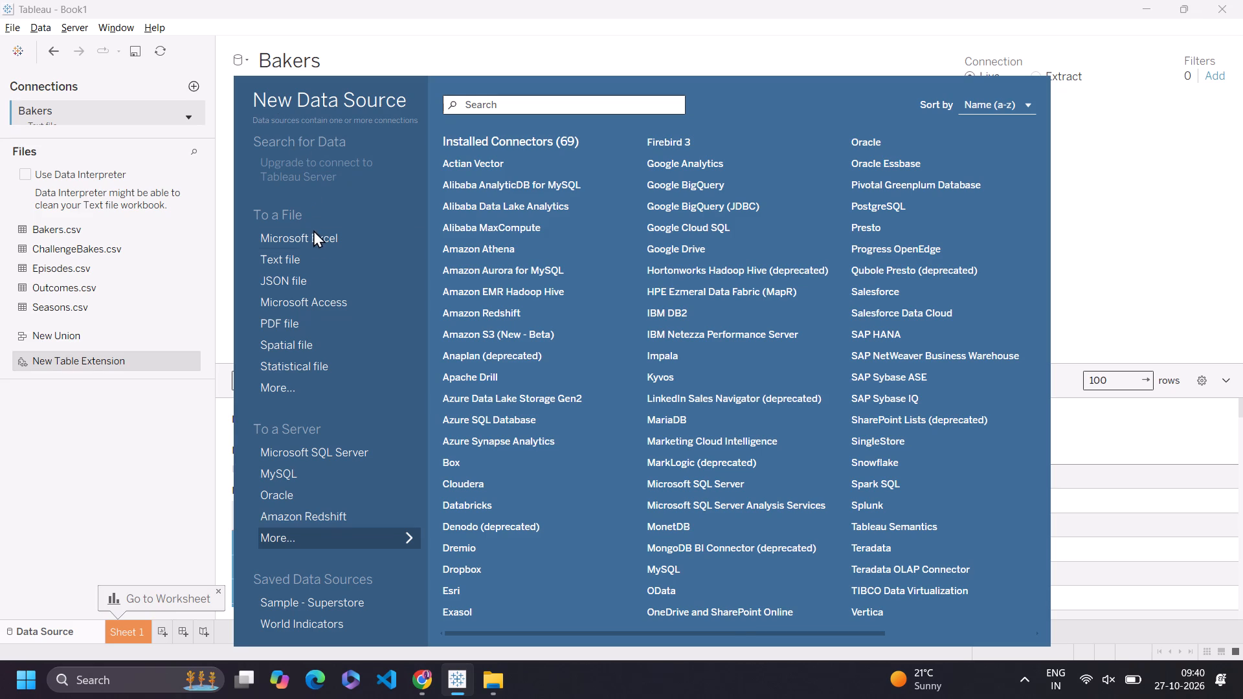
click(316, 260)
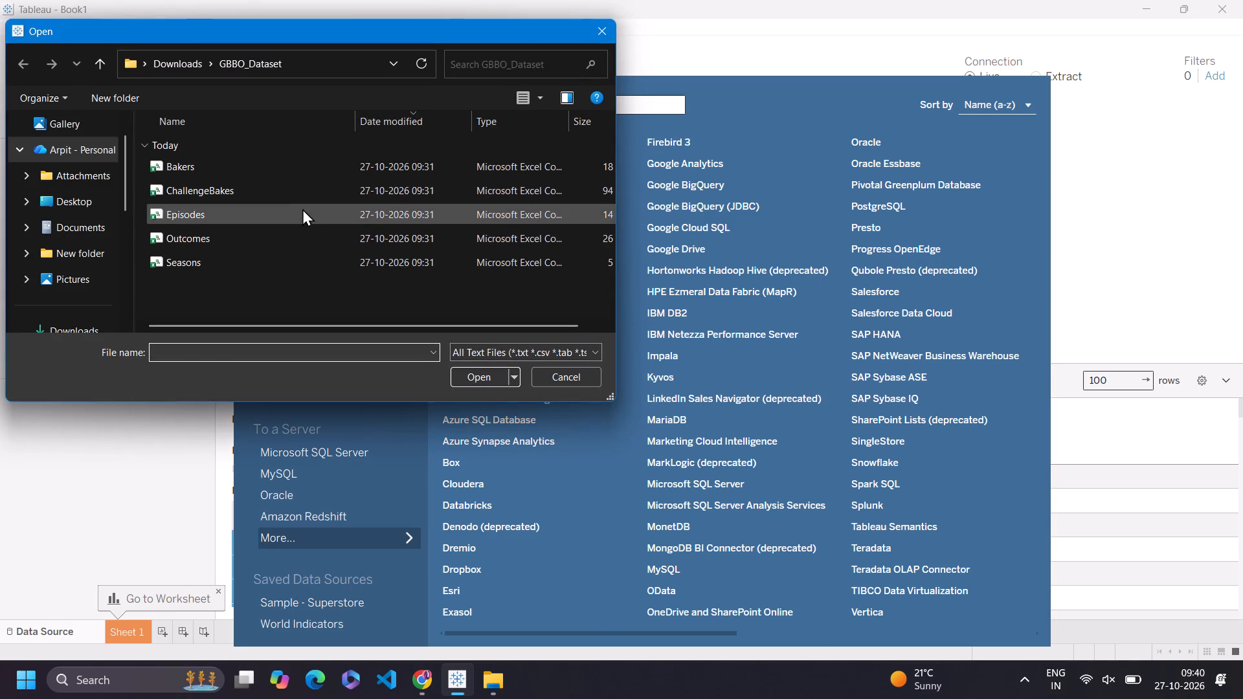
click(296, 196)
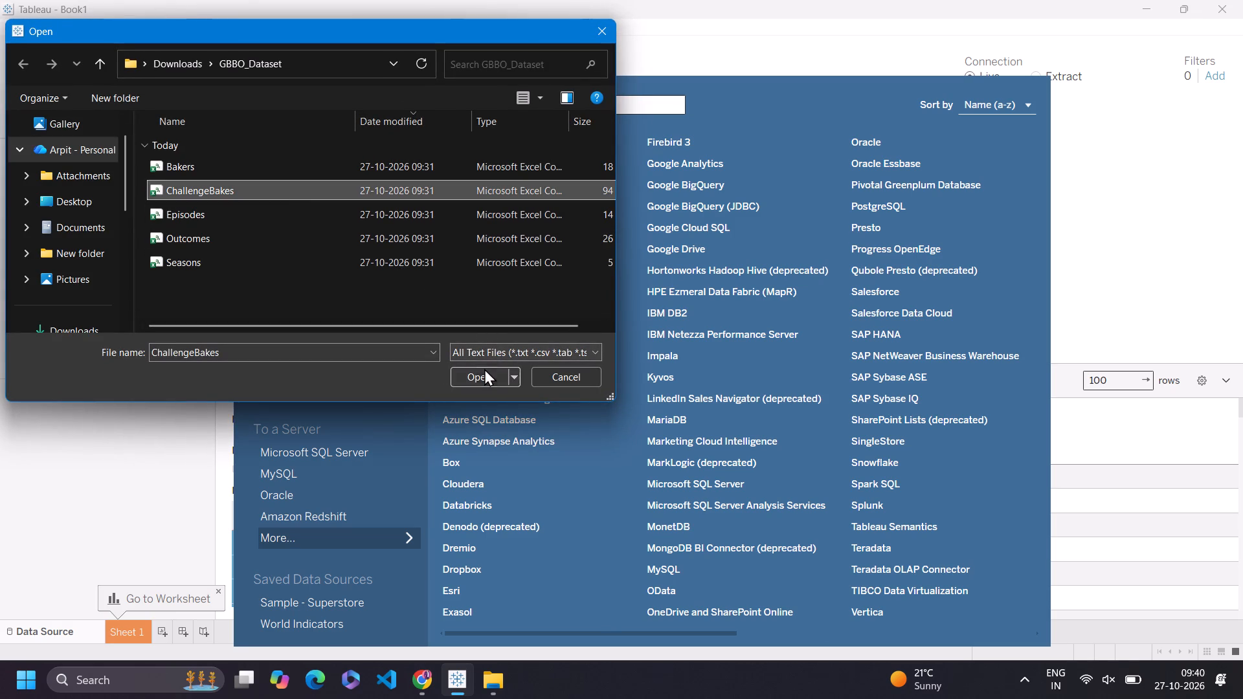
click(484, 369)
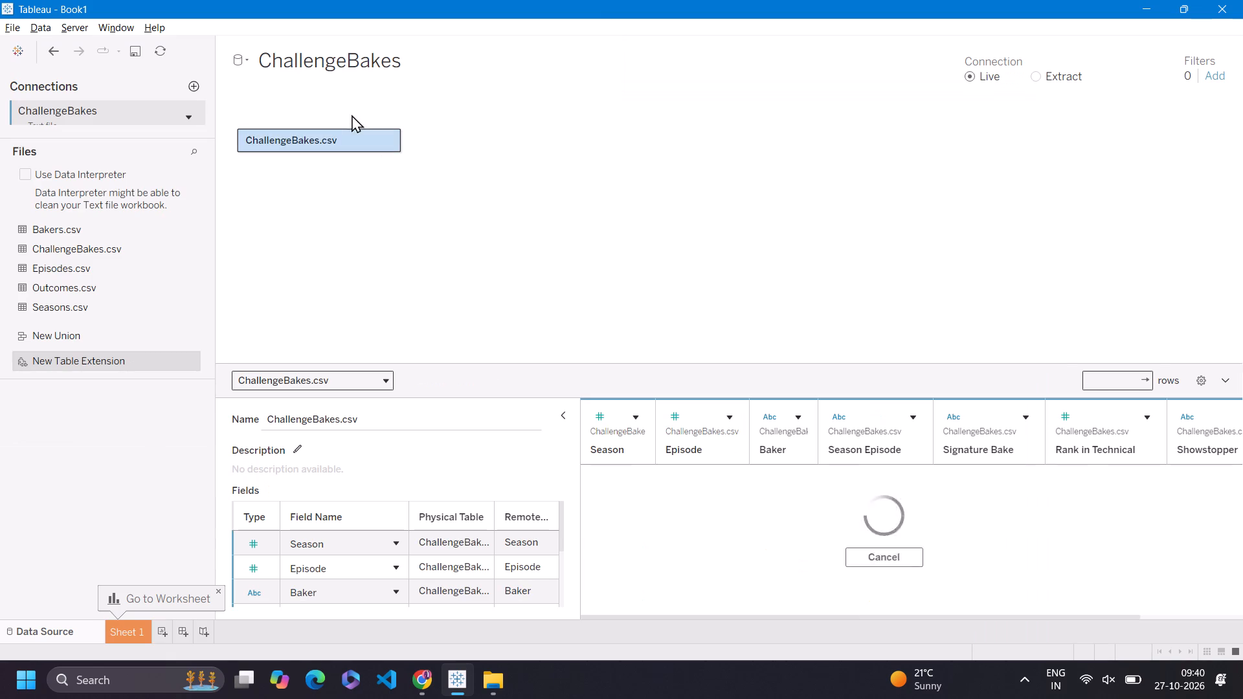
Look at the Episodes+ data source again and add a new text file data source from the Outcomes file.
click(246, 55)
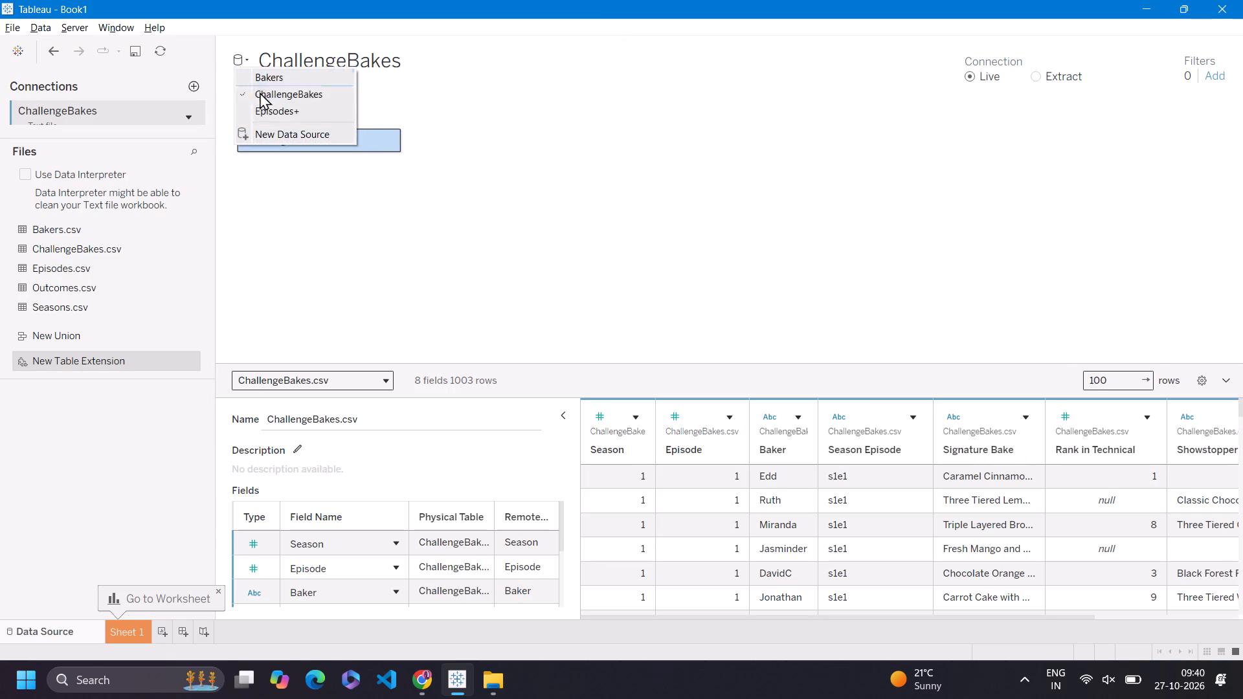
click(274, 111)
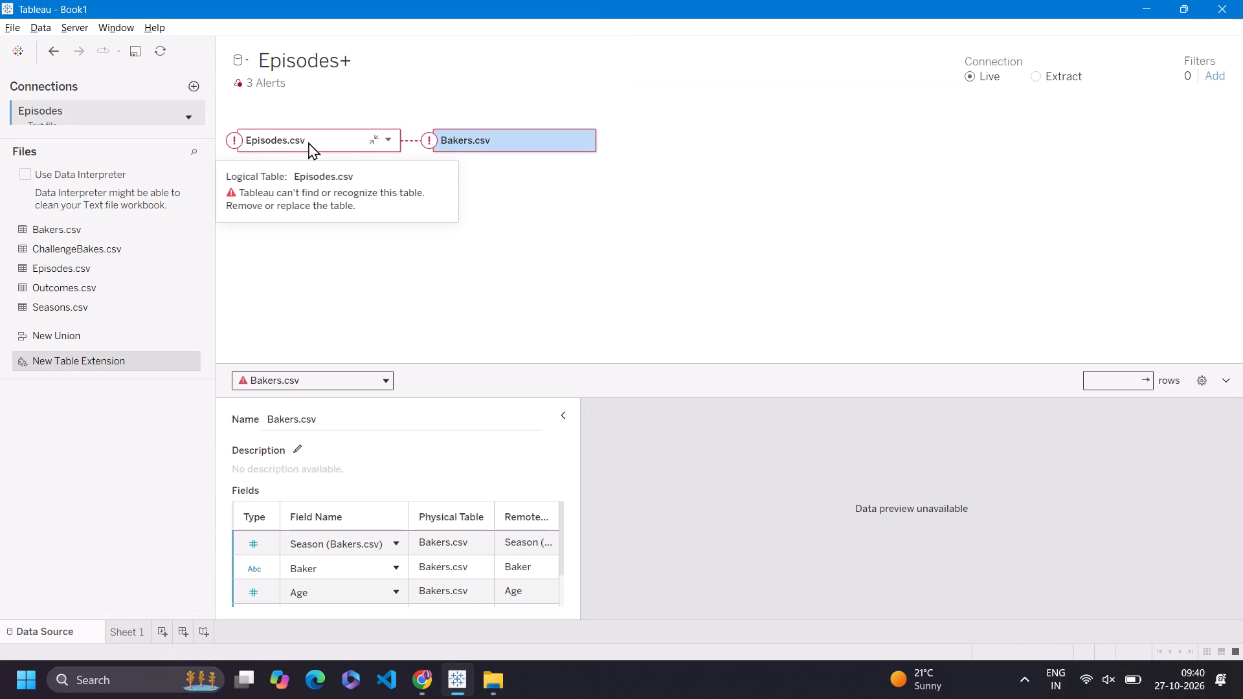
click(246, 57)
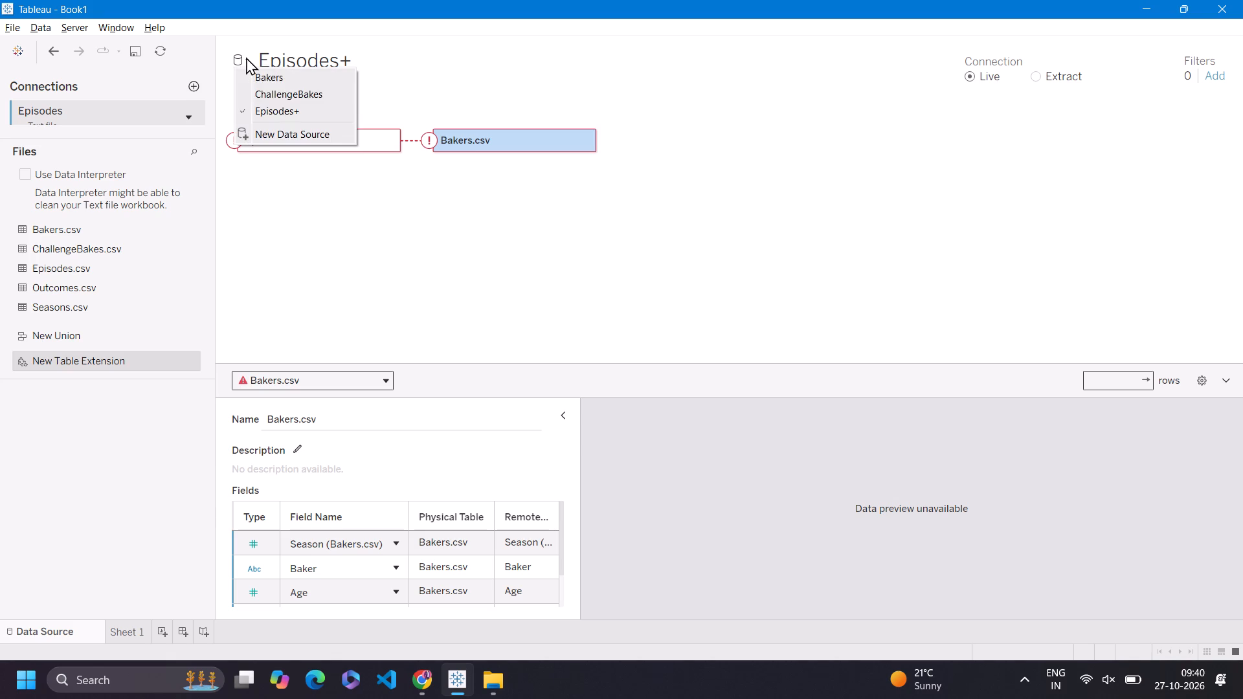
click(284, 130)
click(309, 256)
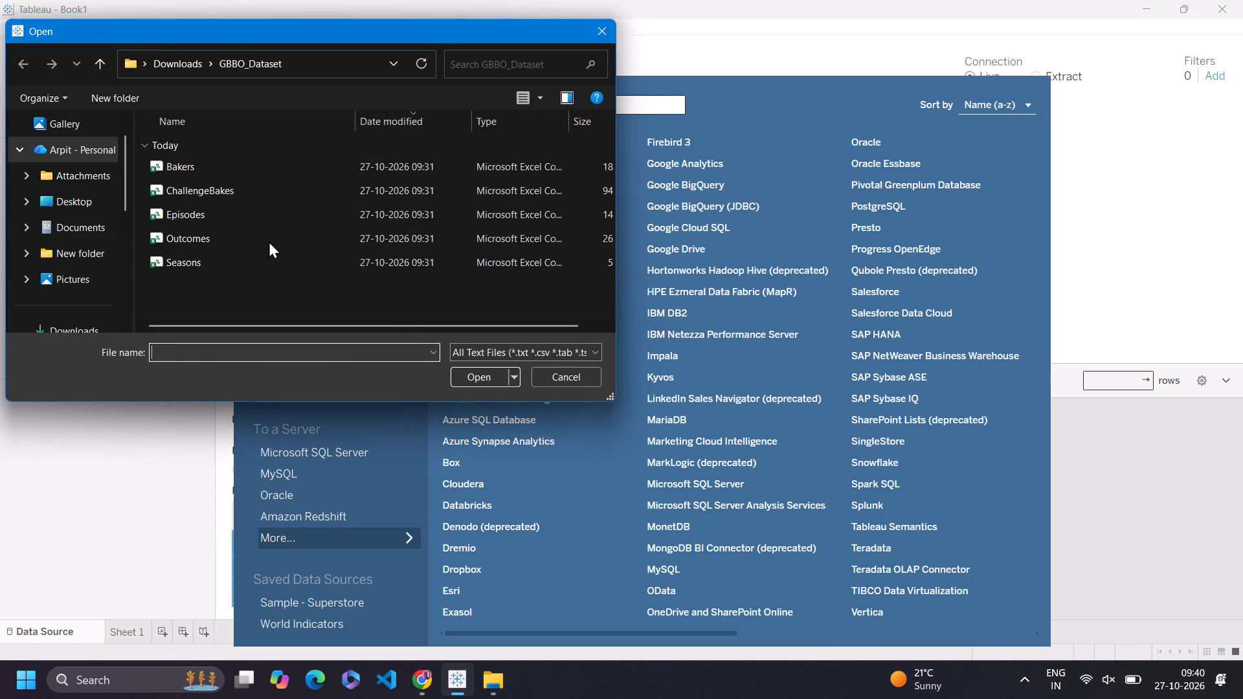
click(269, 241)
click(468, 366)
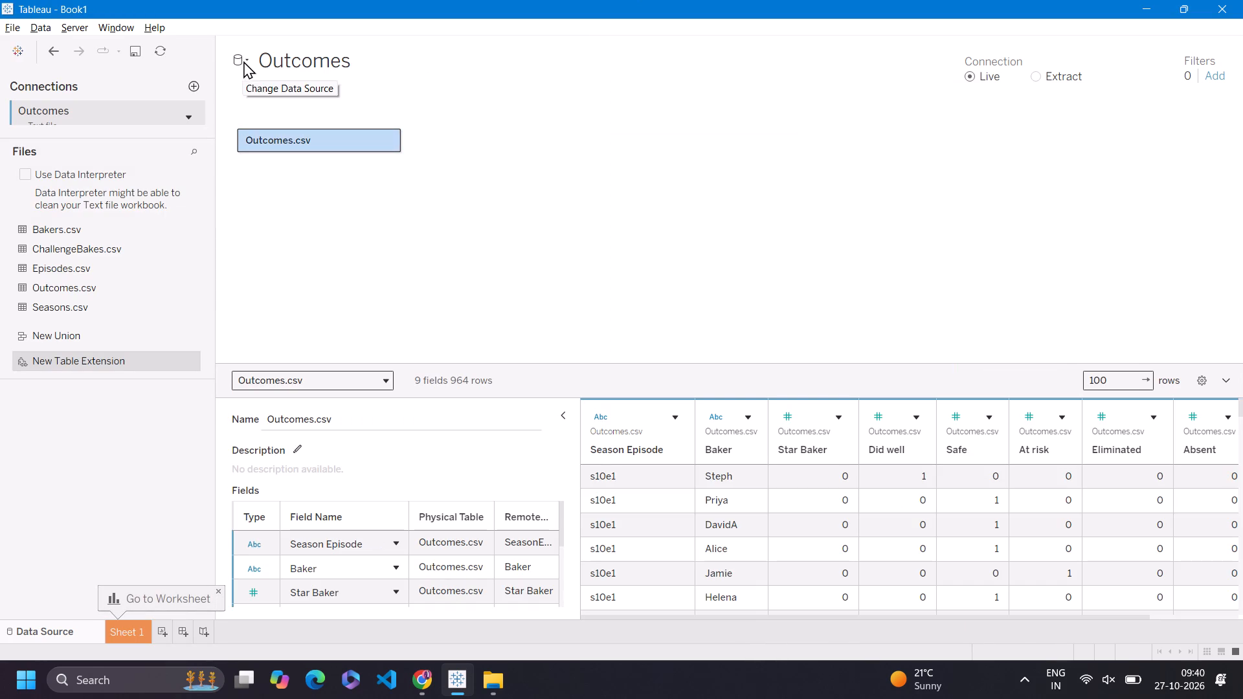
Leave the data source list and start a new workbook.
click(244, 58)
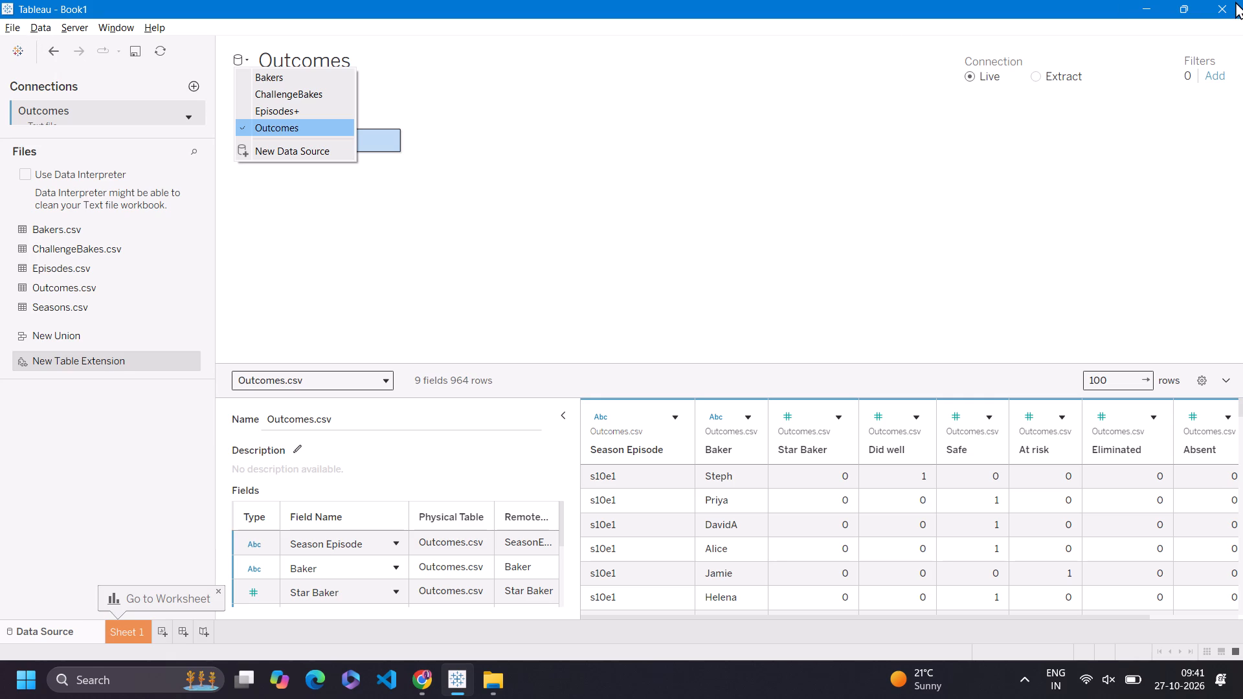
click(3, 19)
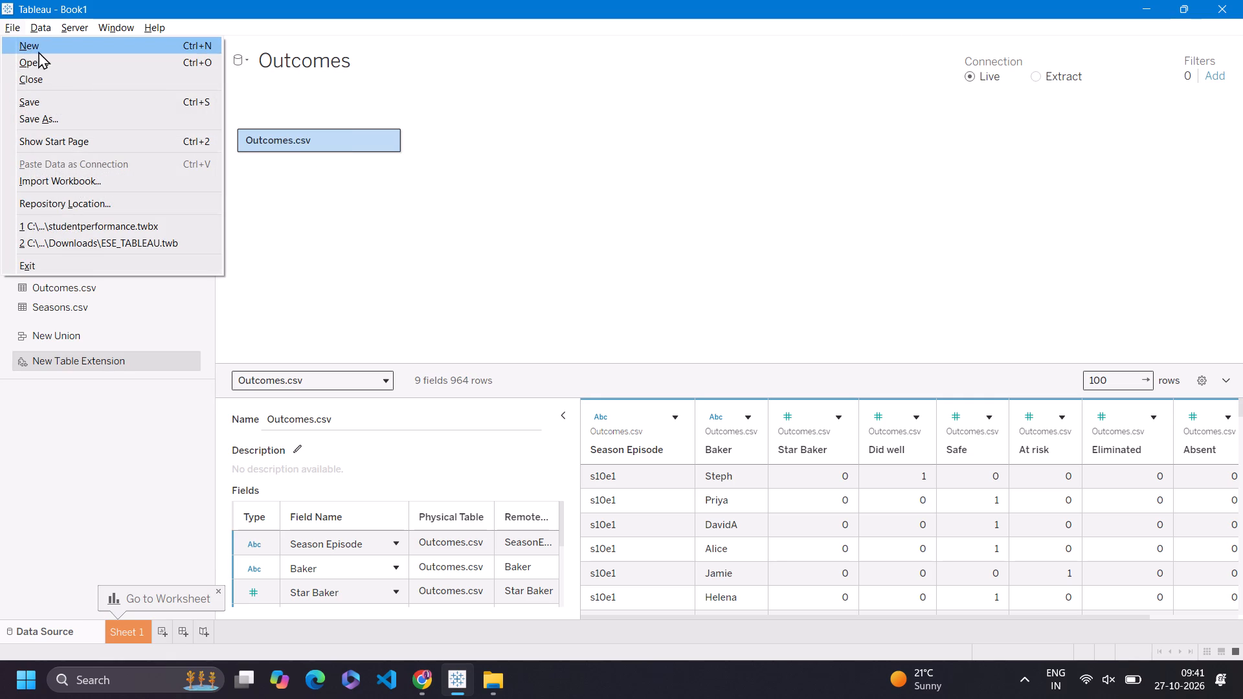
click(38, 50)
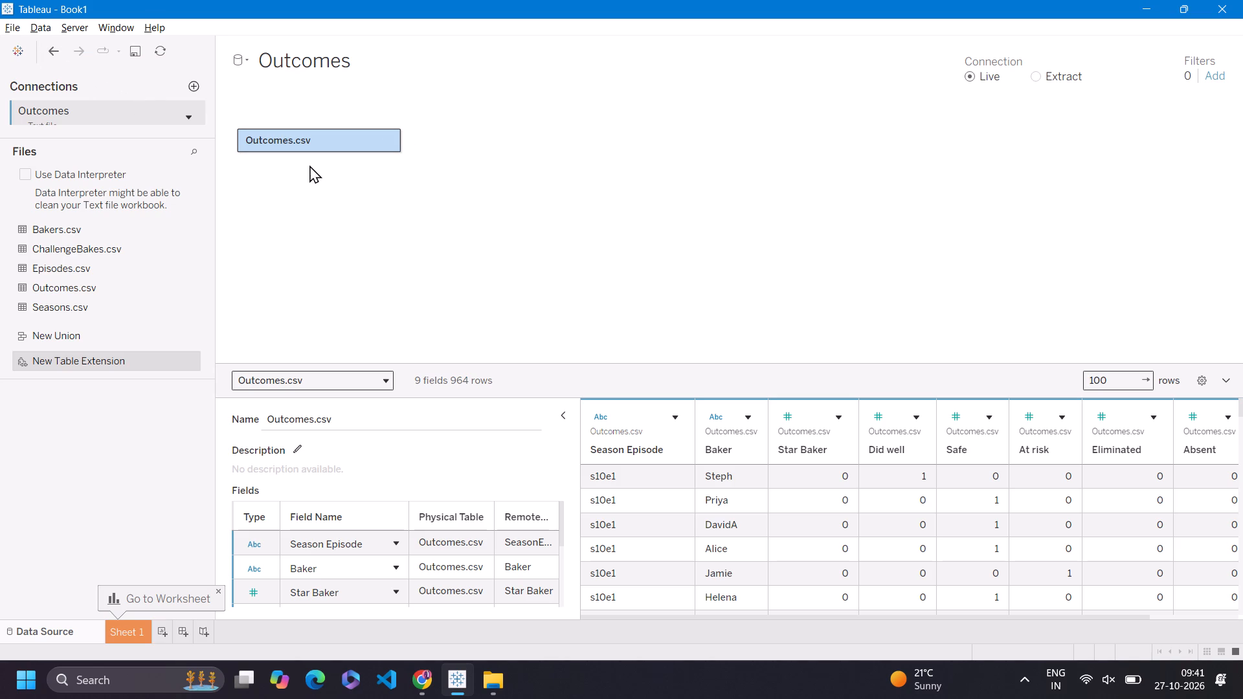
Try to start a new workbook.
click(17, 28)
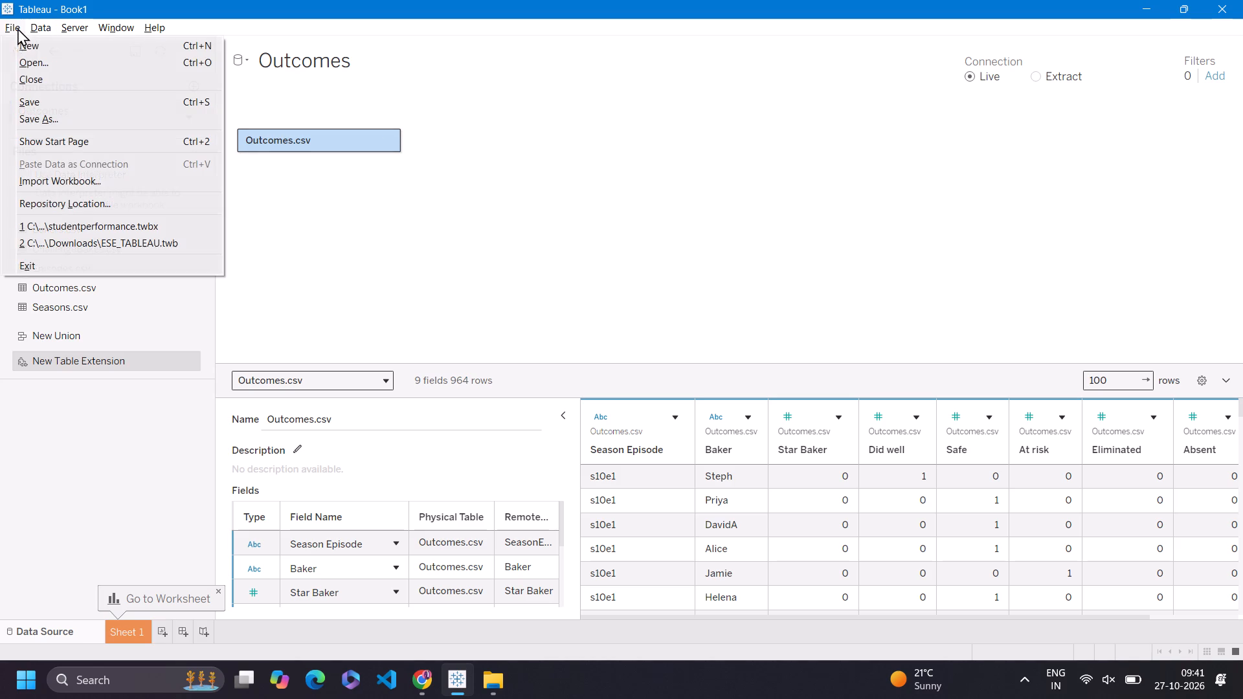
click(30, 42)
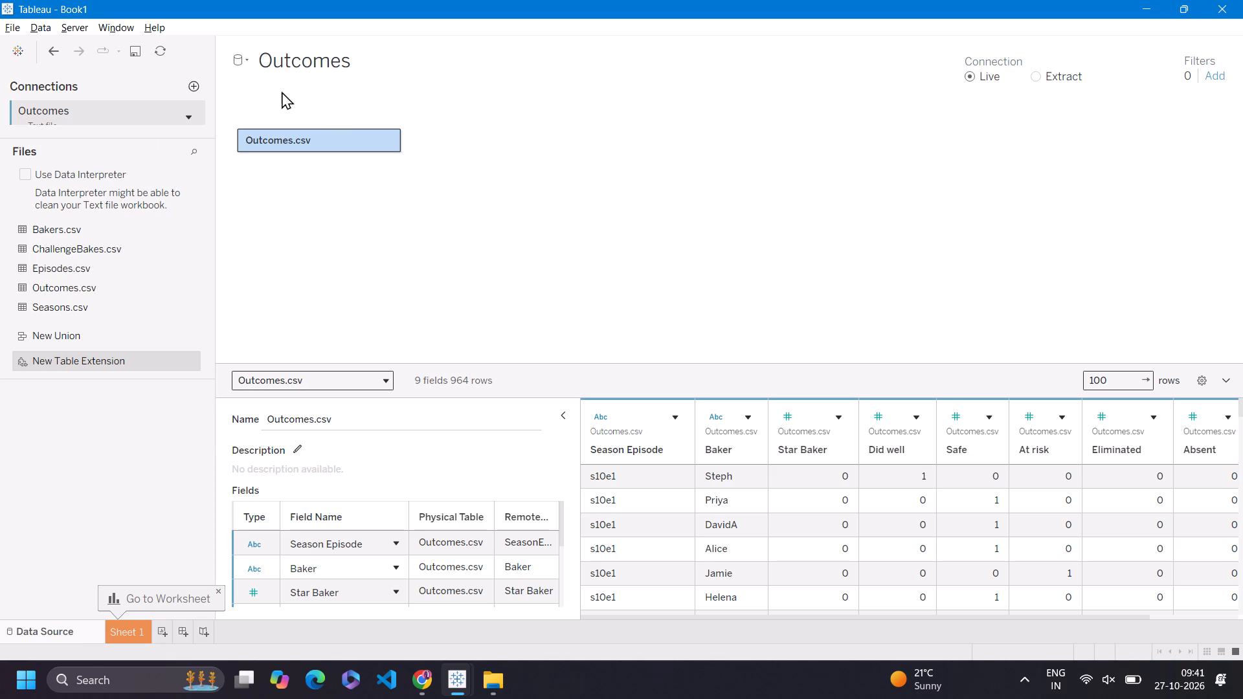
Open the list of connectors for adding another new data source alongside Outcomes.
click(245, 54)
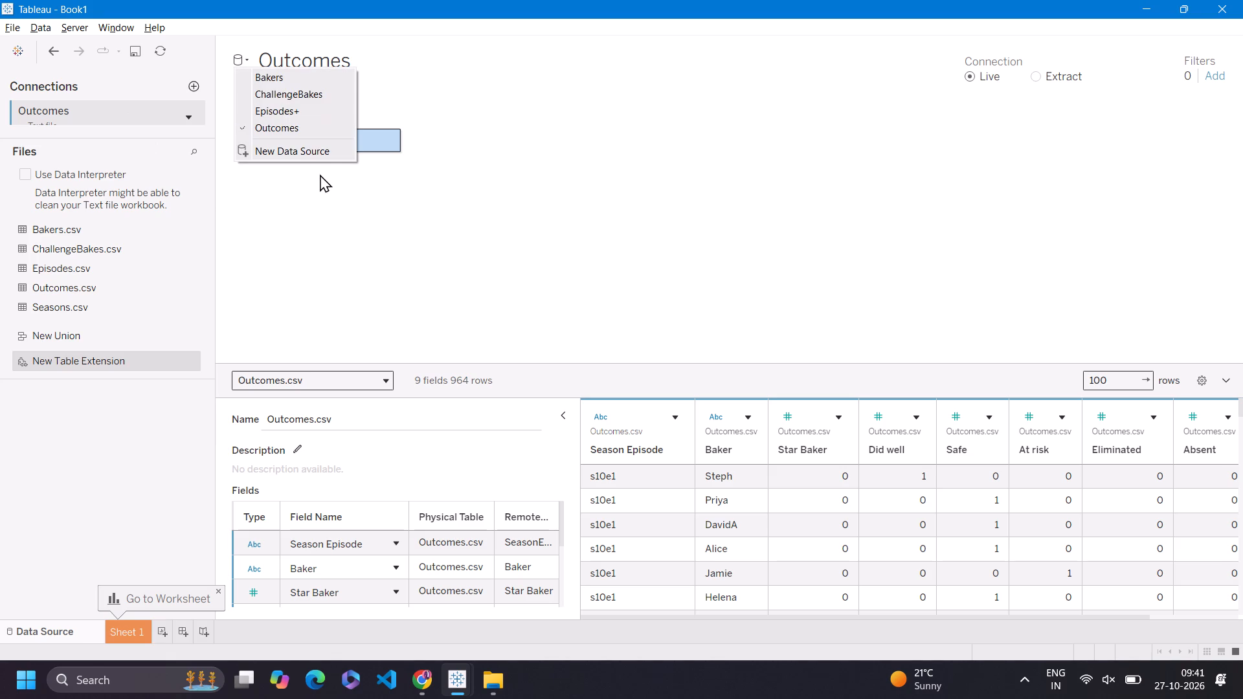
click(313, 148)
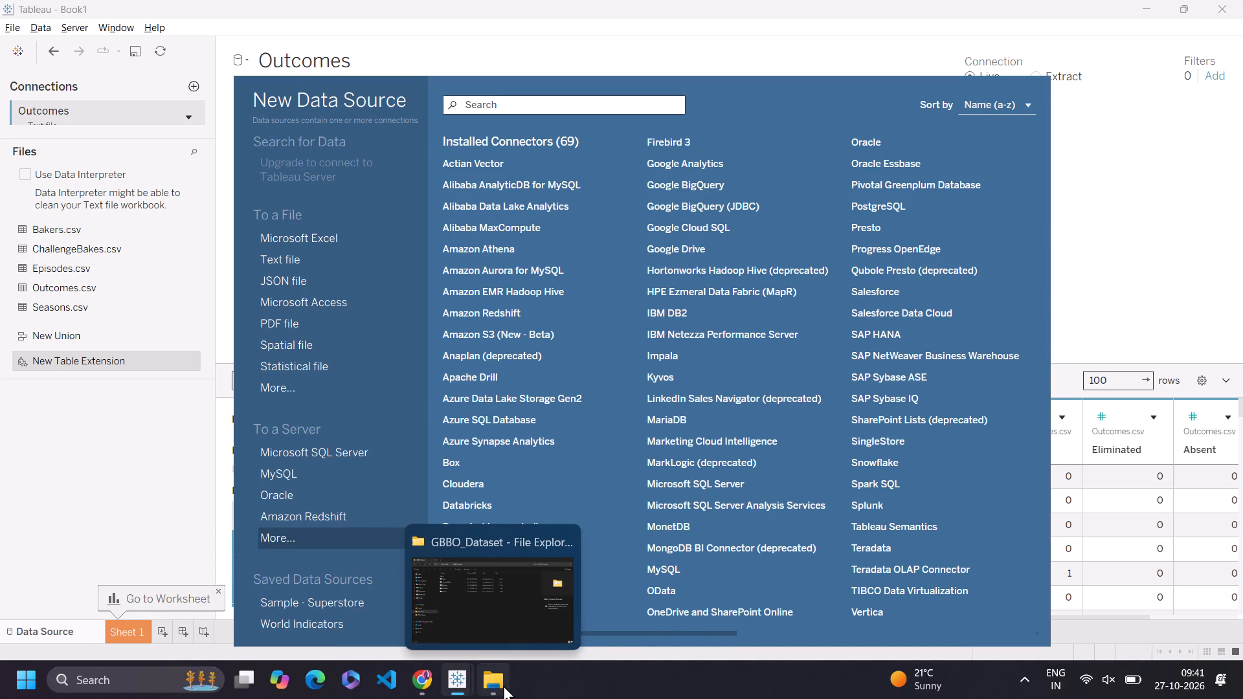
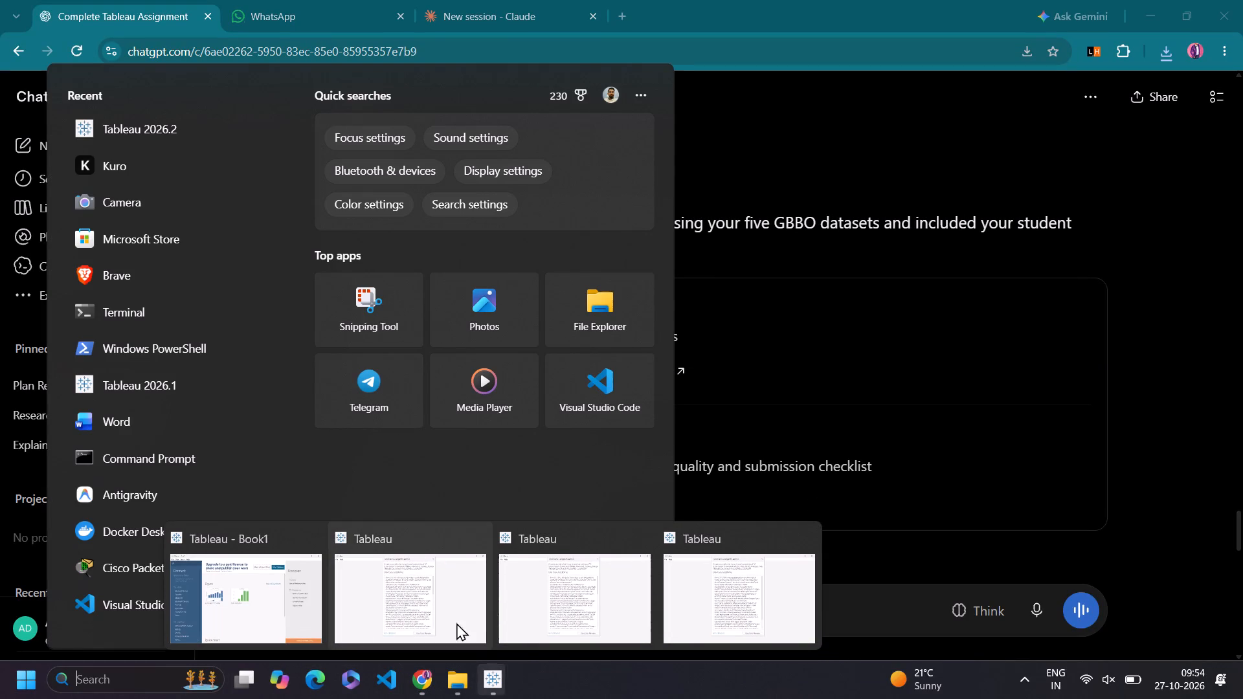
Dismiss the load errors of the failed starter workbook and close those Tableau windows along with the empty Book1 window.
click(376, 588)
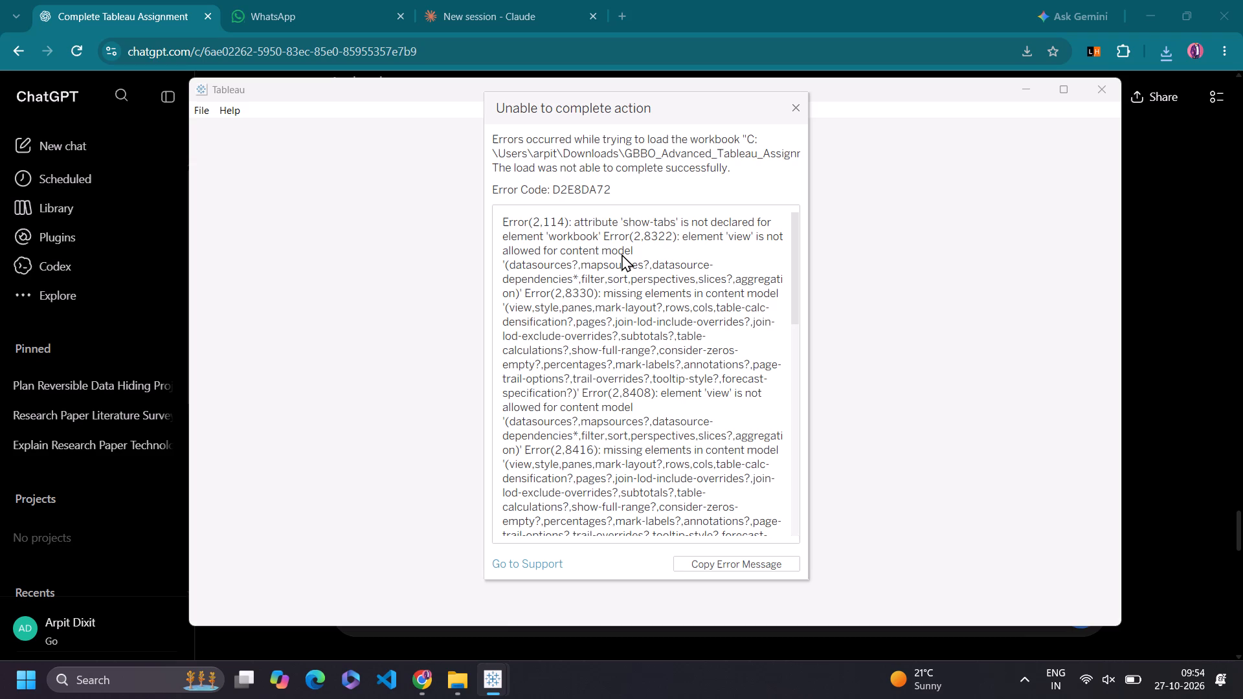
click(798, 113)
click(1104, 95)
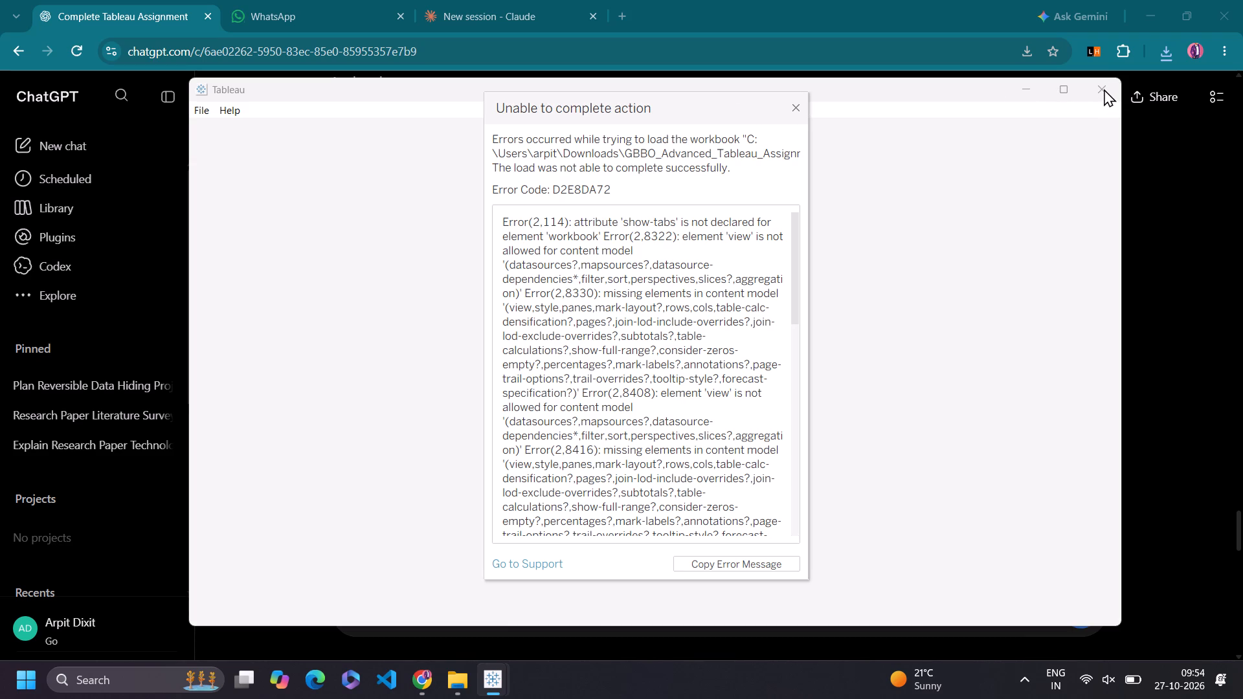
click(1104, 89)
click(796, 110)
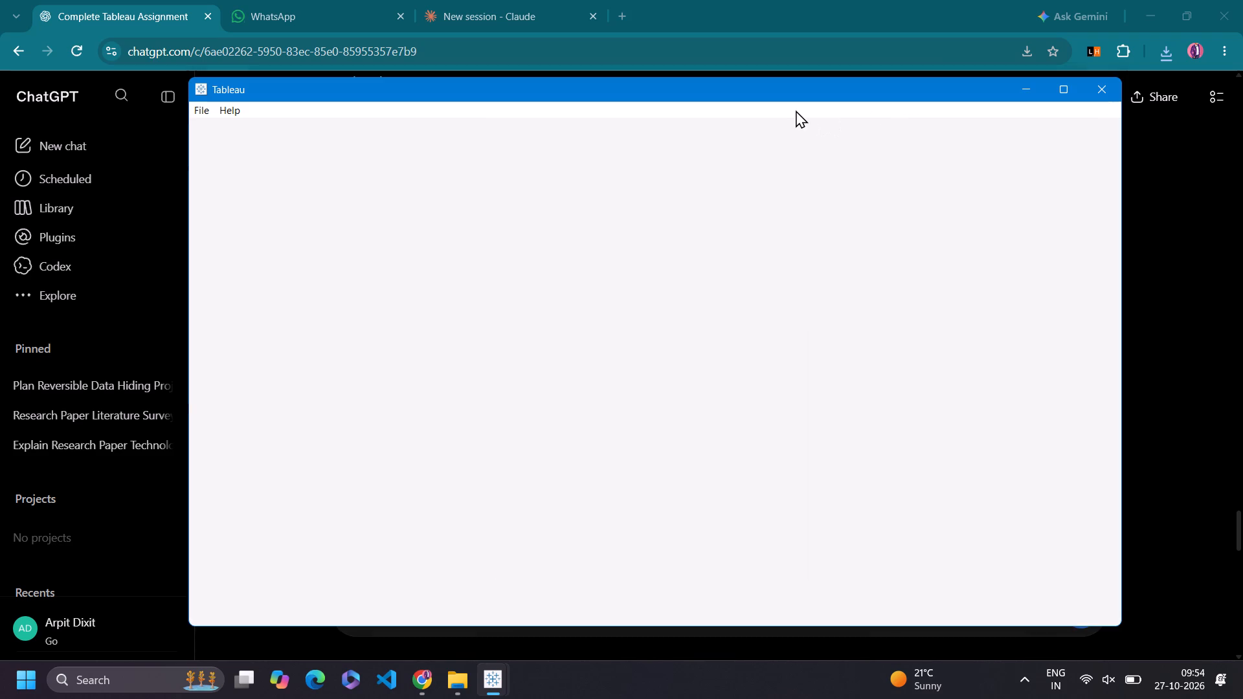
click(1093, 94)
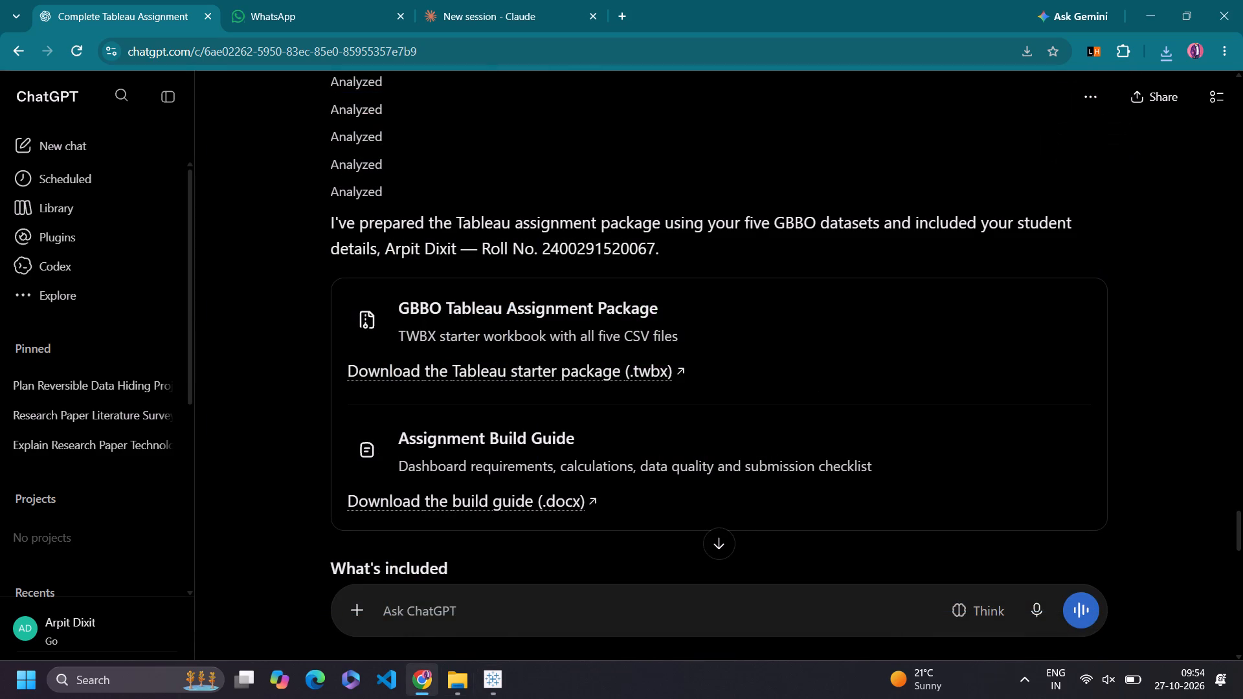
click(487, 682)
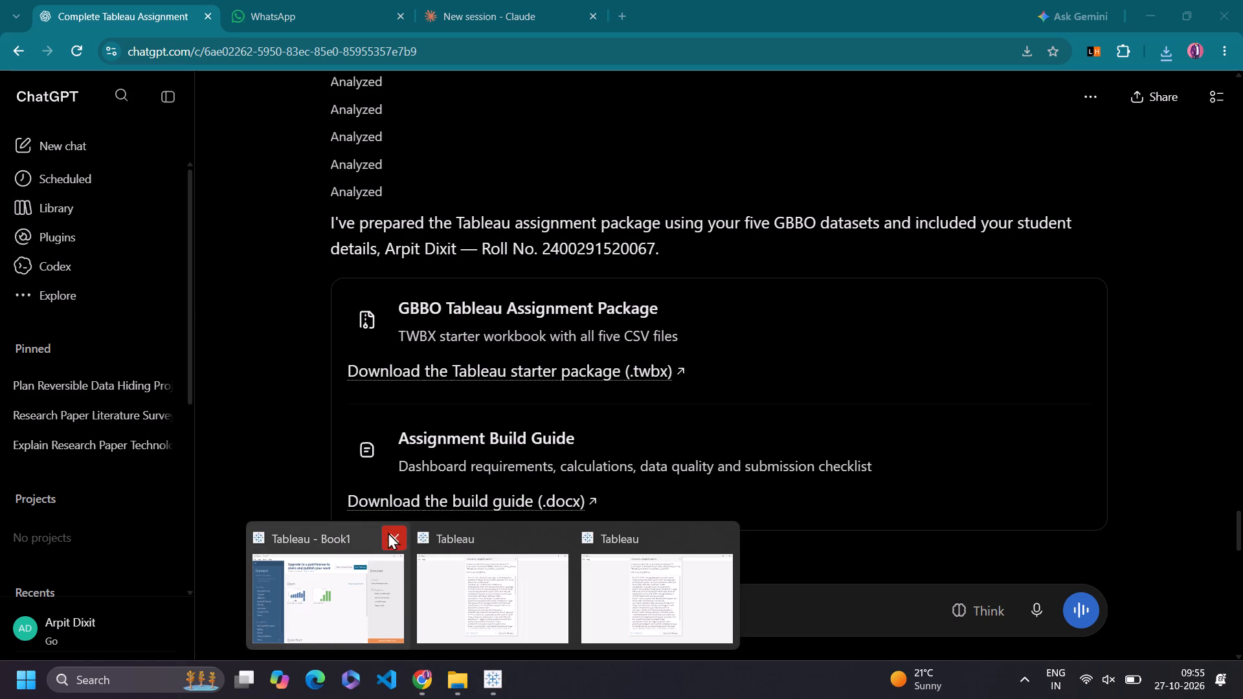
click(401, 542)
click(475, 540)
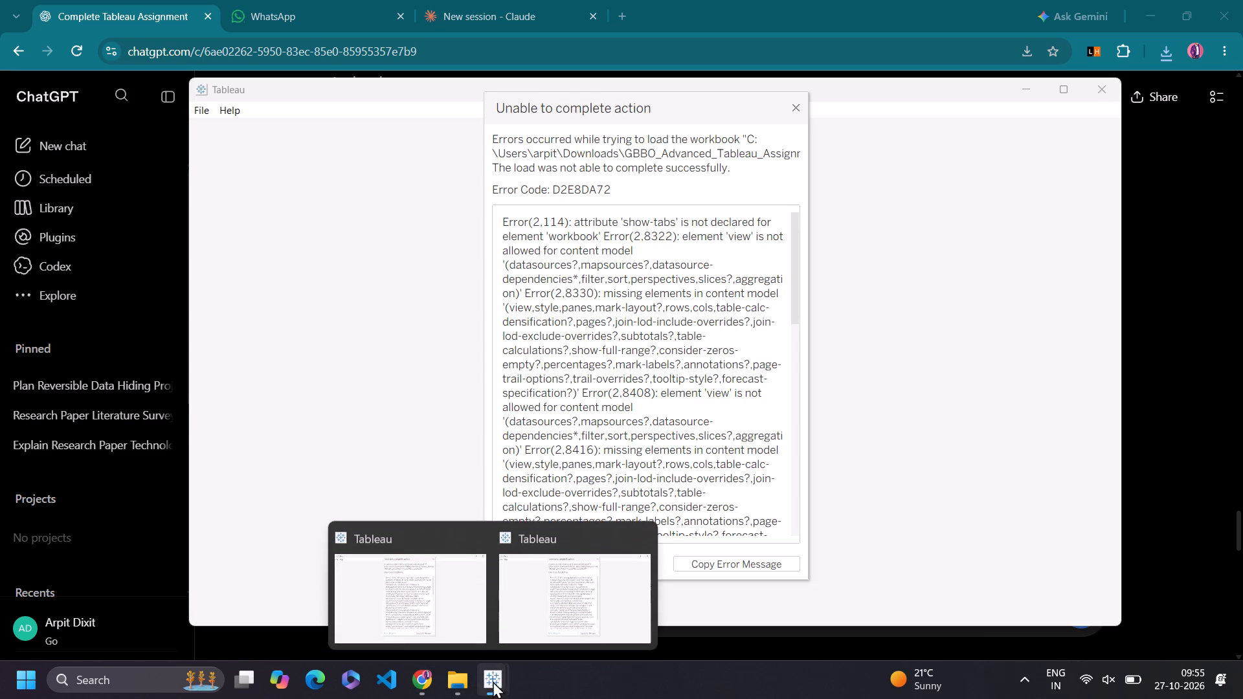
click(478, 538)
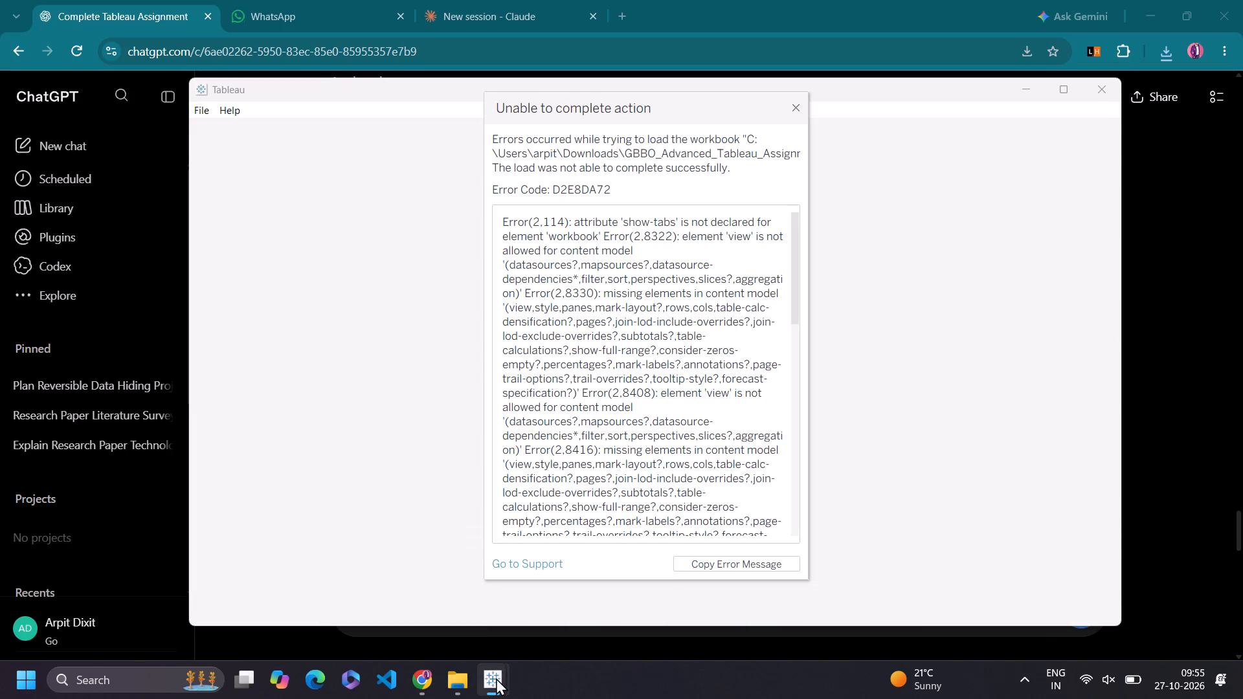
click(475, 538)
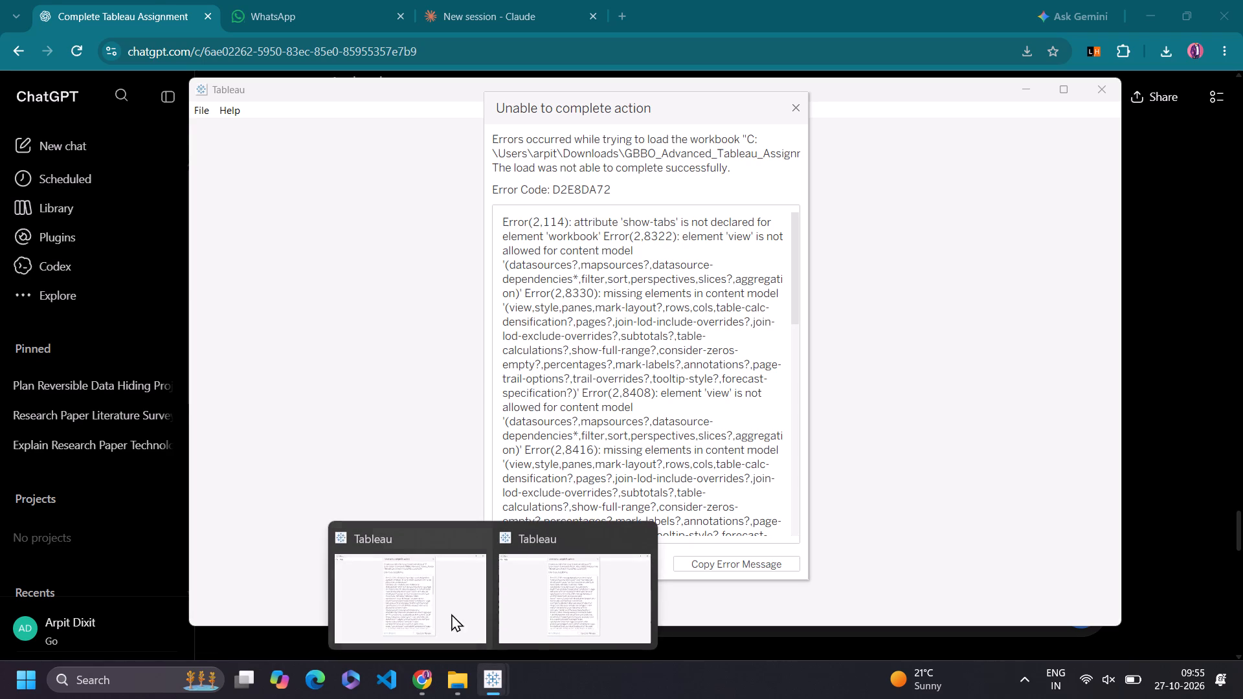
click(434, 597)
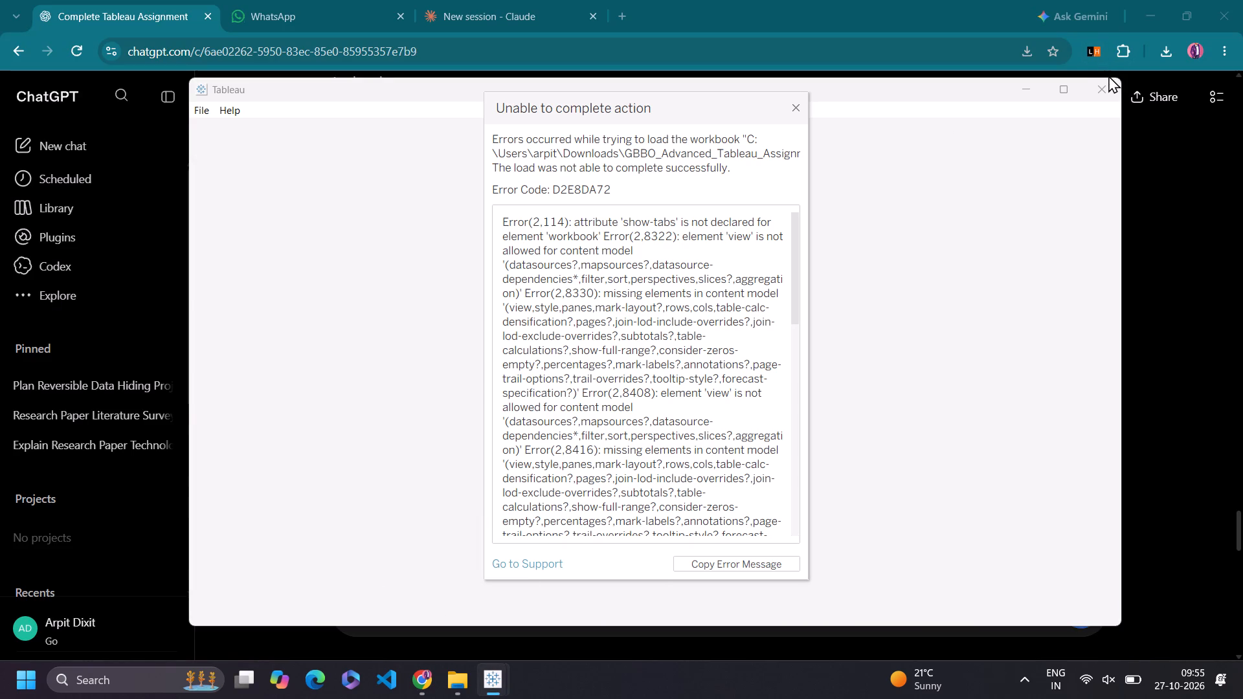
click(793, 106)
click(1107, 83)
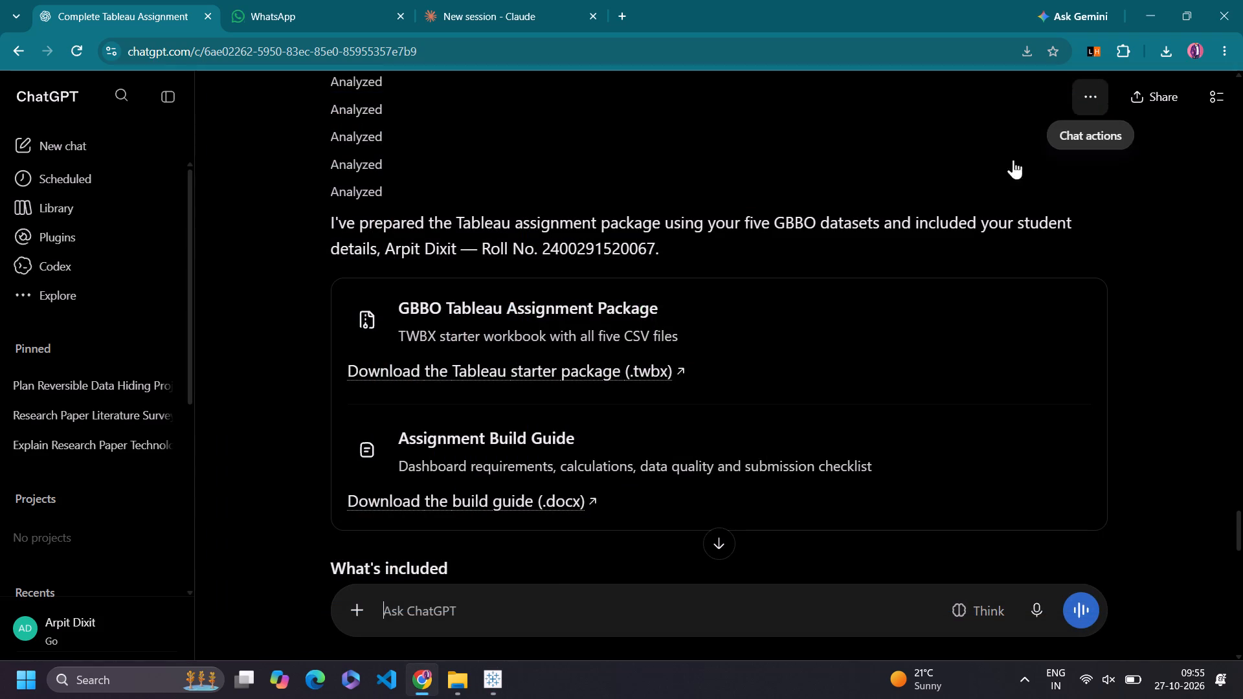
Dismiss the load error in the remaining Tableau window and maximize that window.
click(491, 689)
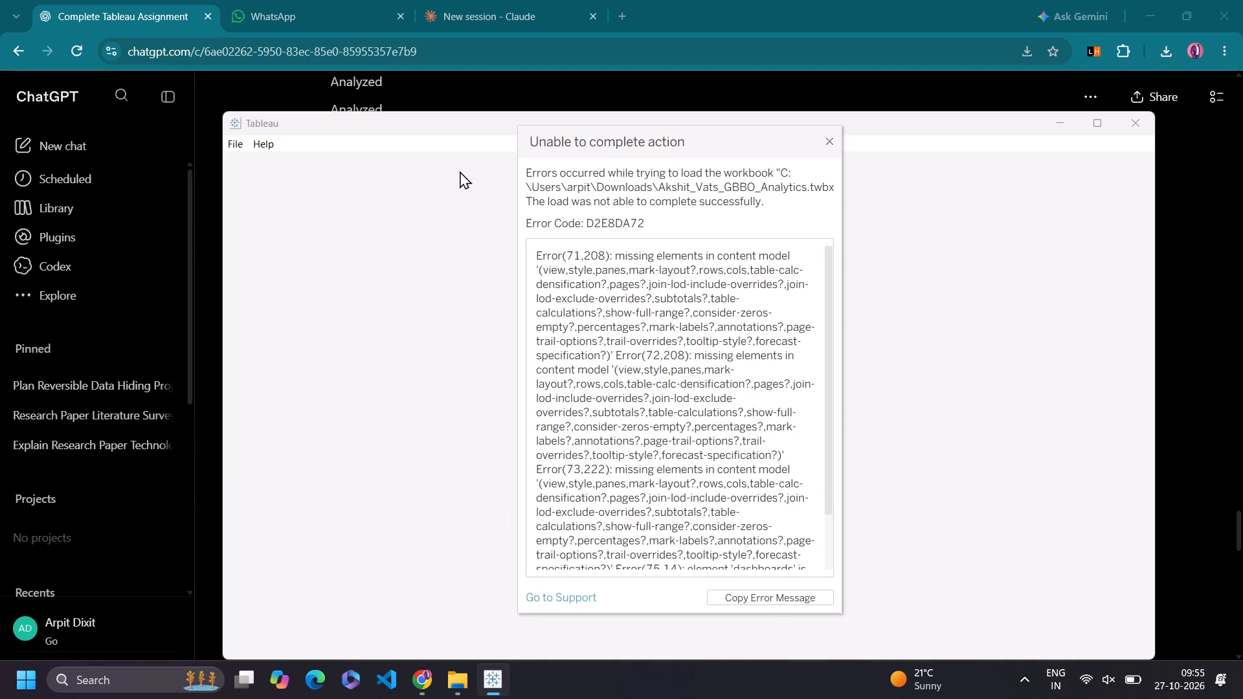
click(830, 140)
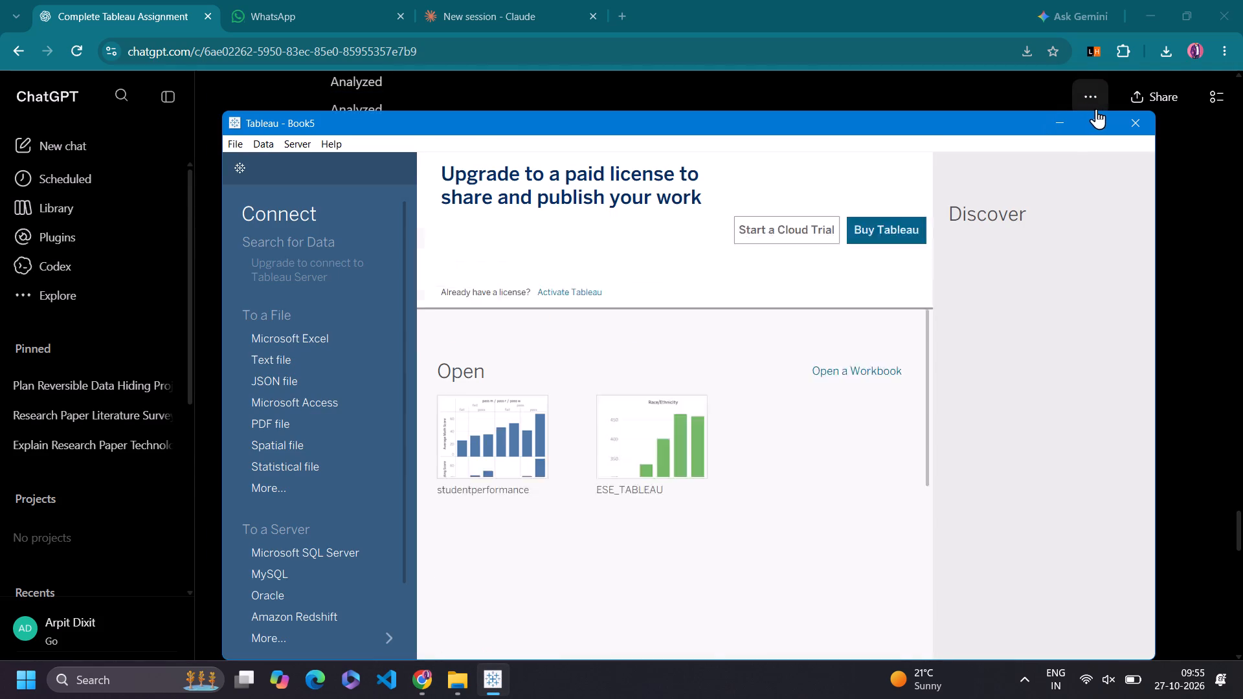
click(1101, 121)
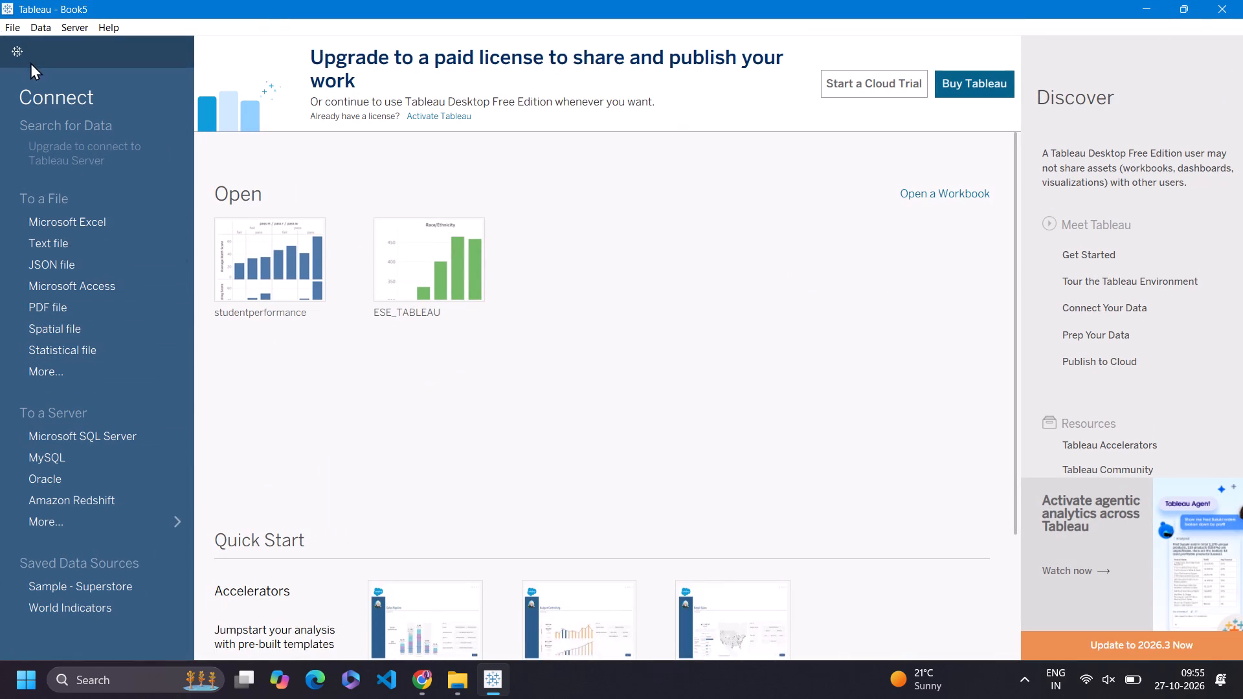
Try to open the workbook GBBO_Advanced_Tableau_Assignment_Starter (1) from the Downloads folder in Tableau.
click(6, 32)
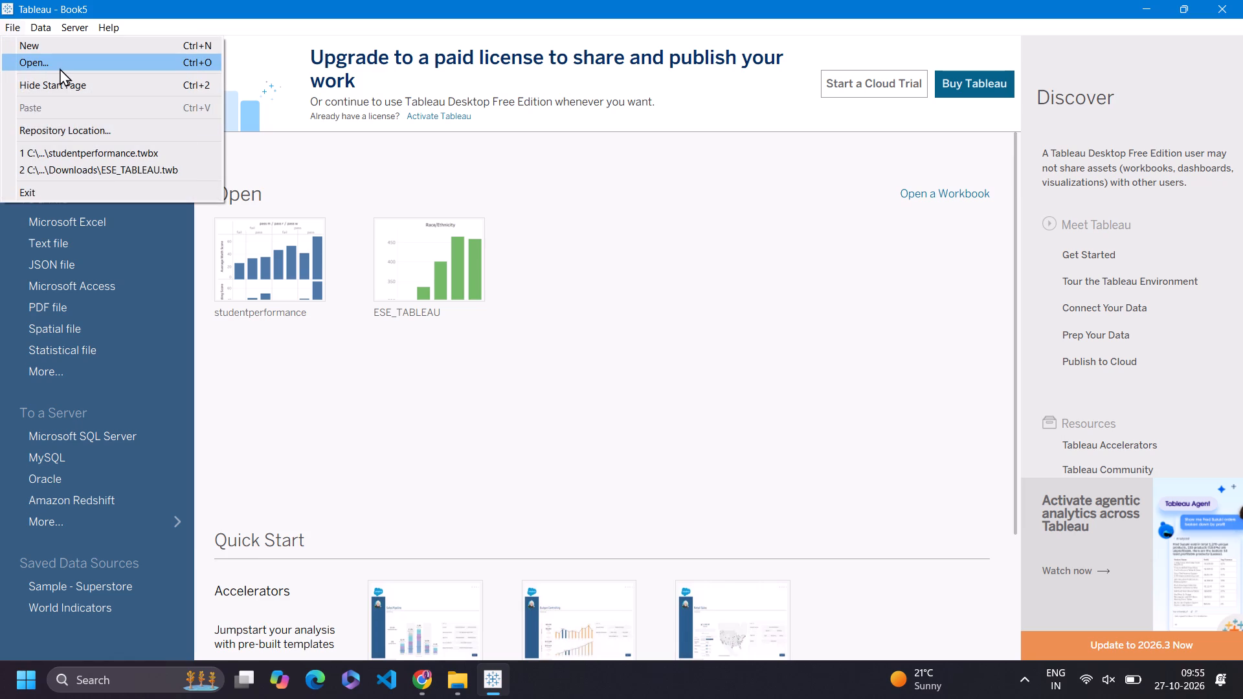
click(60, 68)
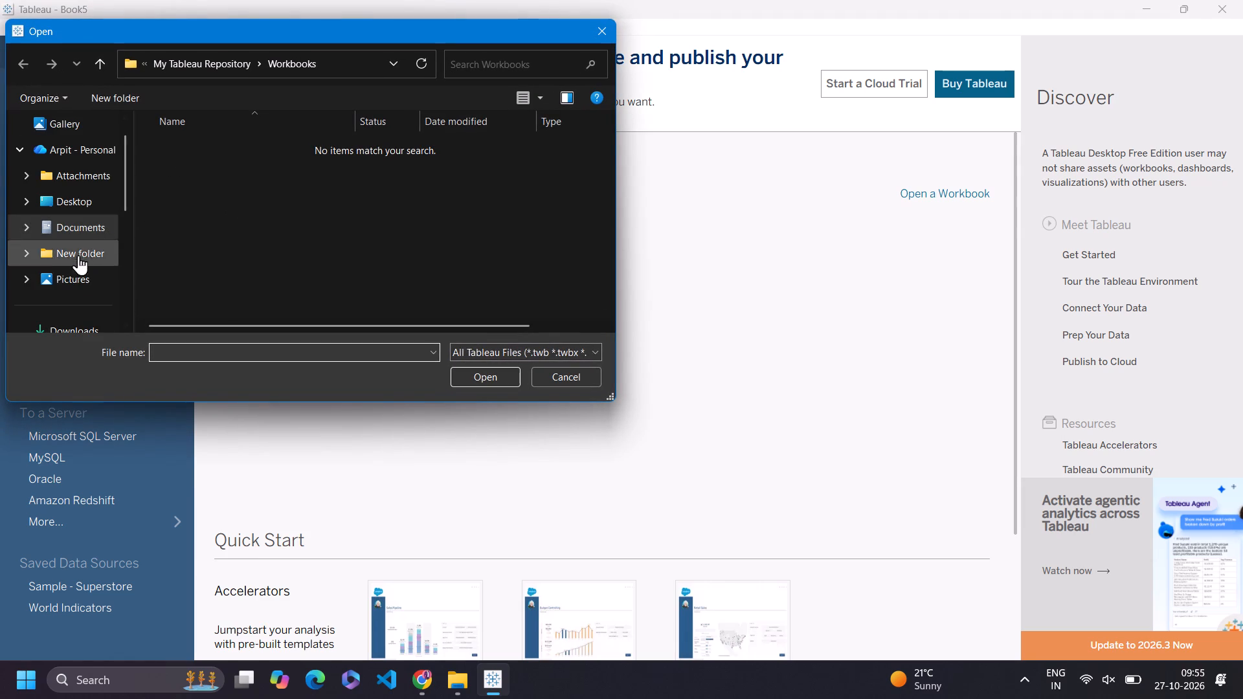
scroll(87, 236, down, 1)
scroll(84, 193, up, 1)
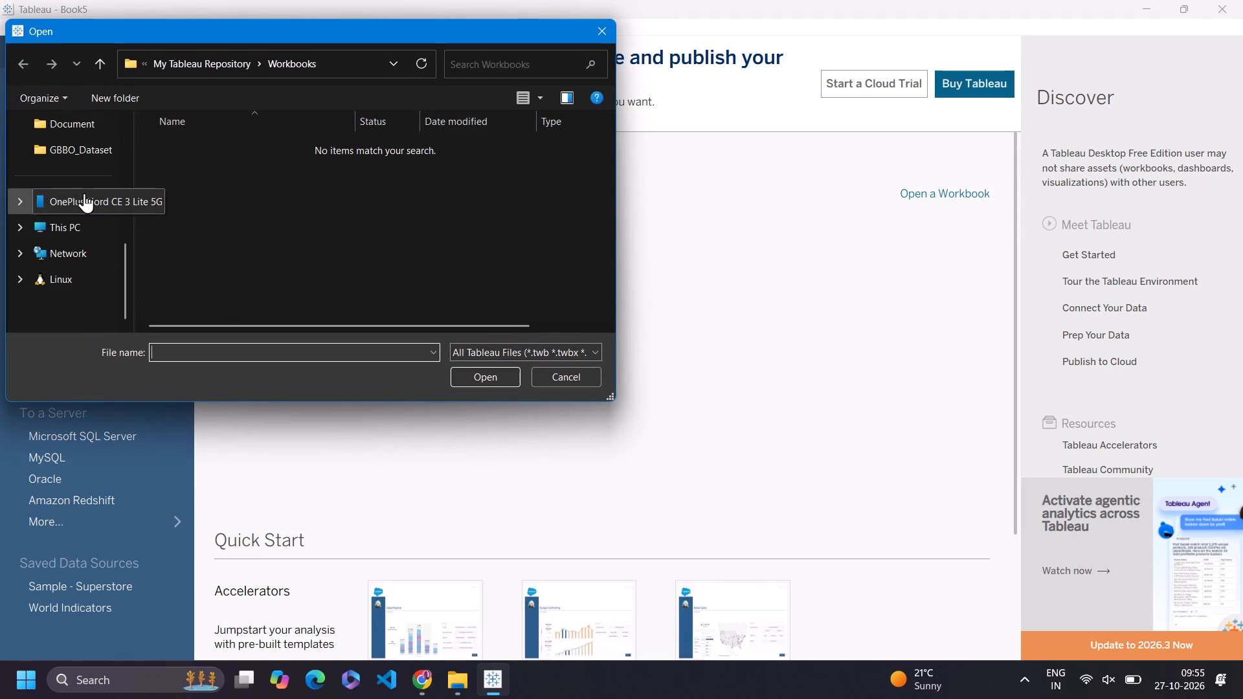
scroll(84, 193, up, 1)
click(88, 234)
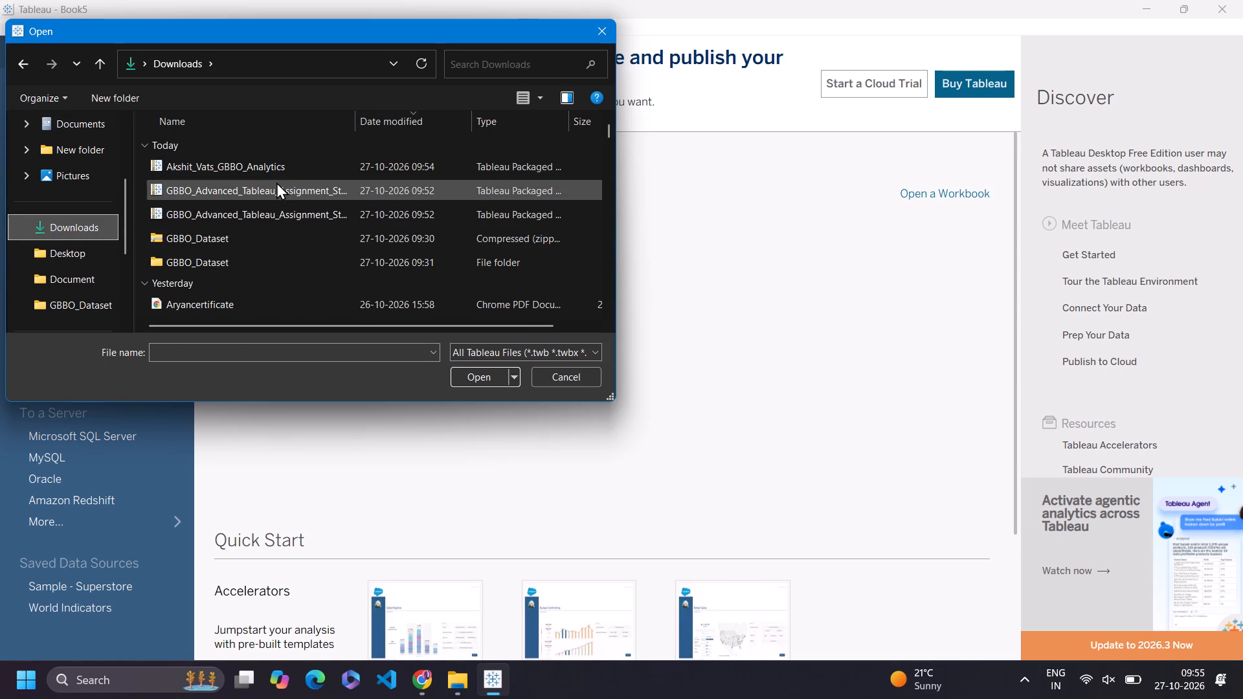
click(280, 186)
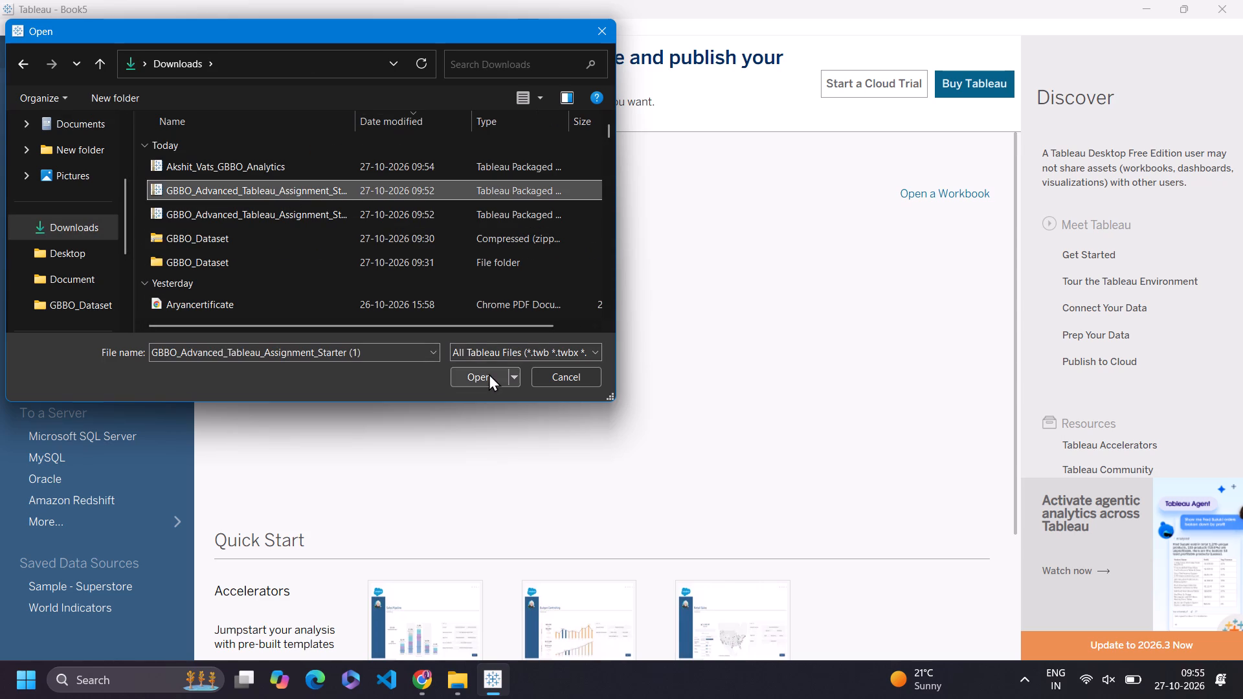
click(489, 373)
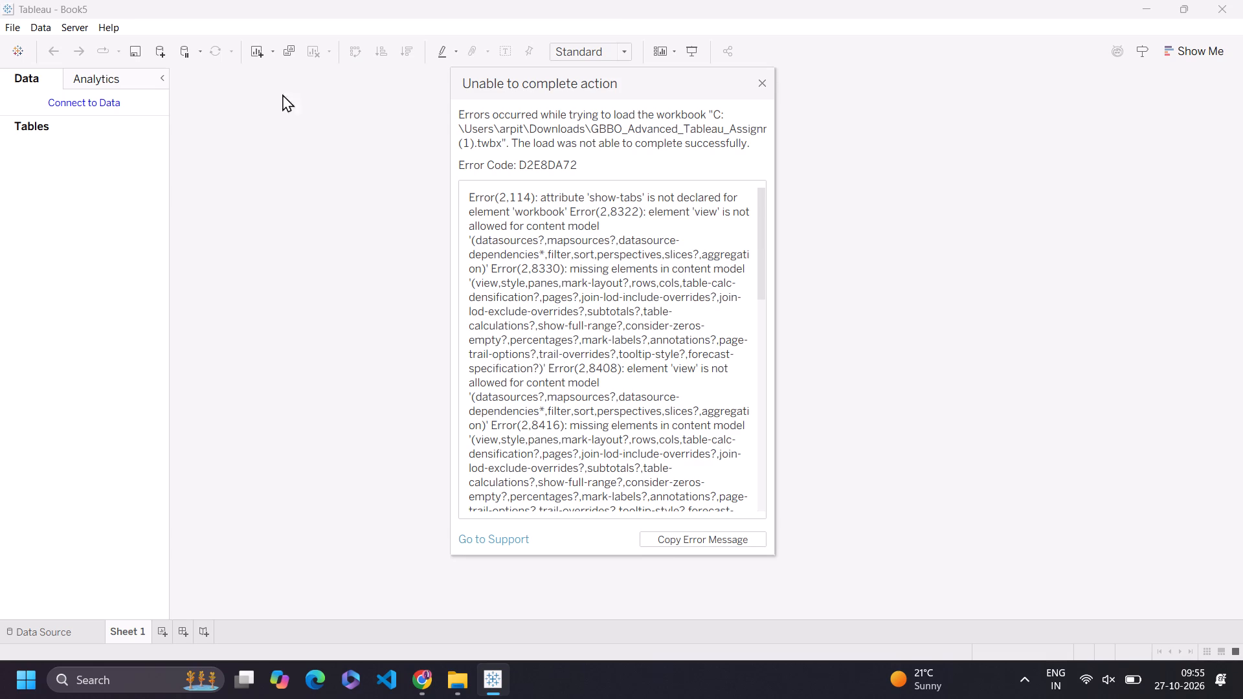
Look through the load error details of the starter workbook and dismiss the error message.
click(91, 102)
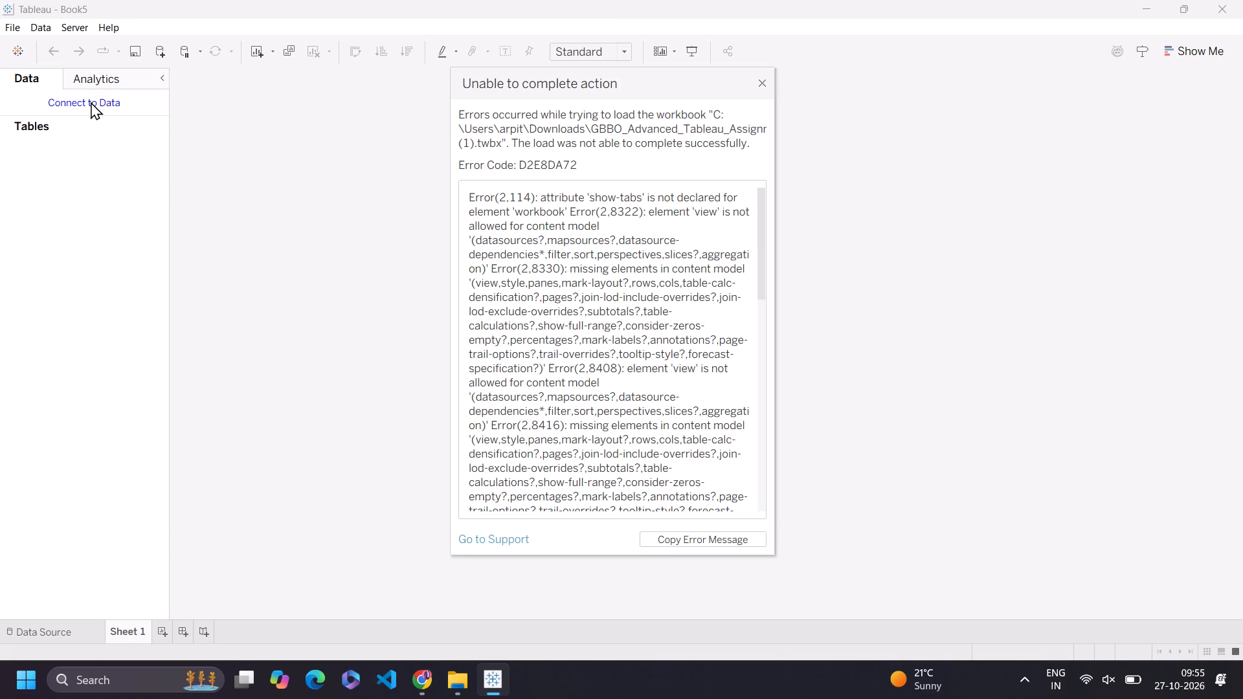
click(90, 102)
triple_click(90, 102)
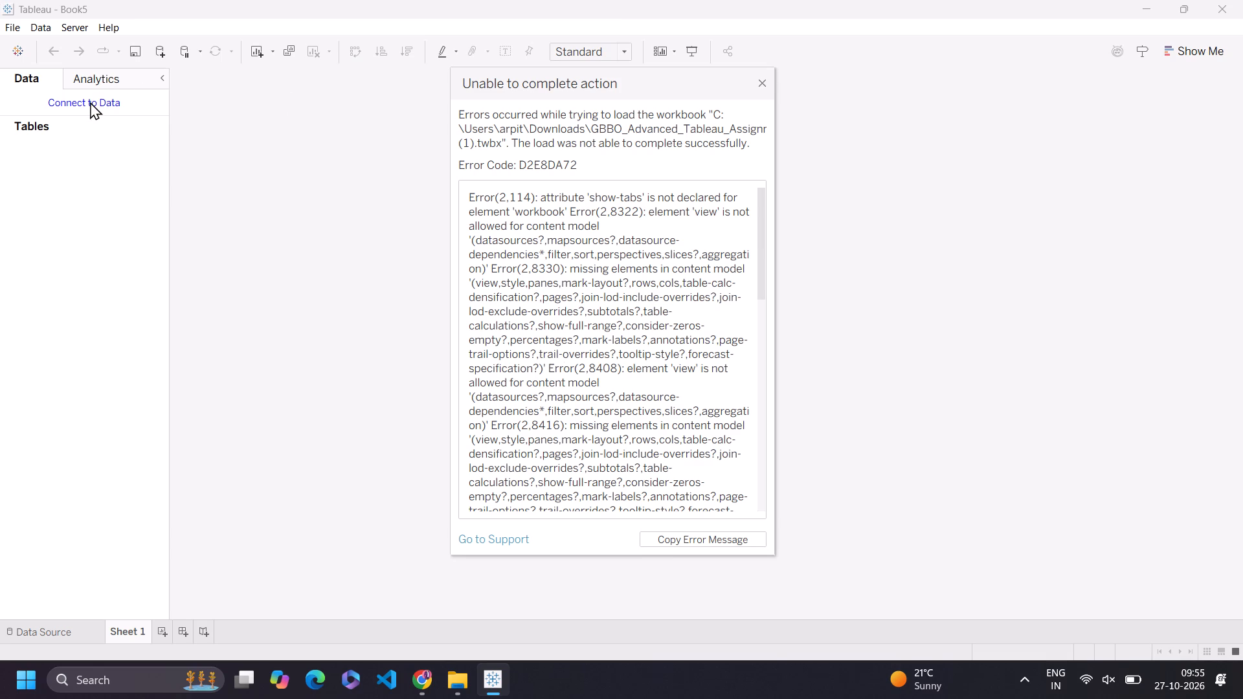
click(90, 102)
scroll(678, 358, down, 1)
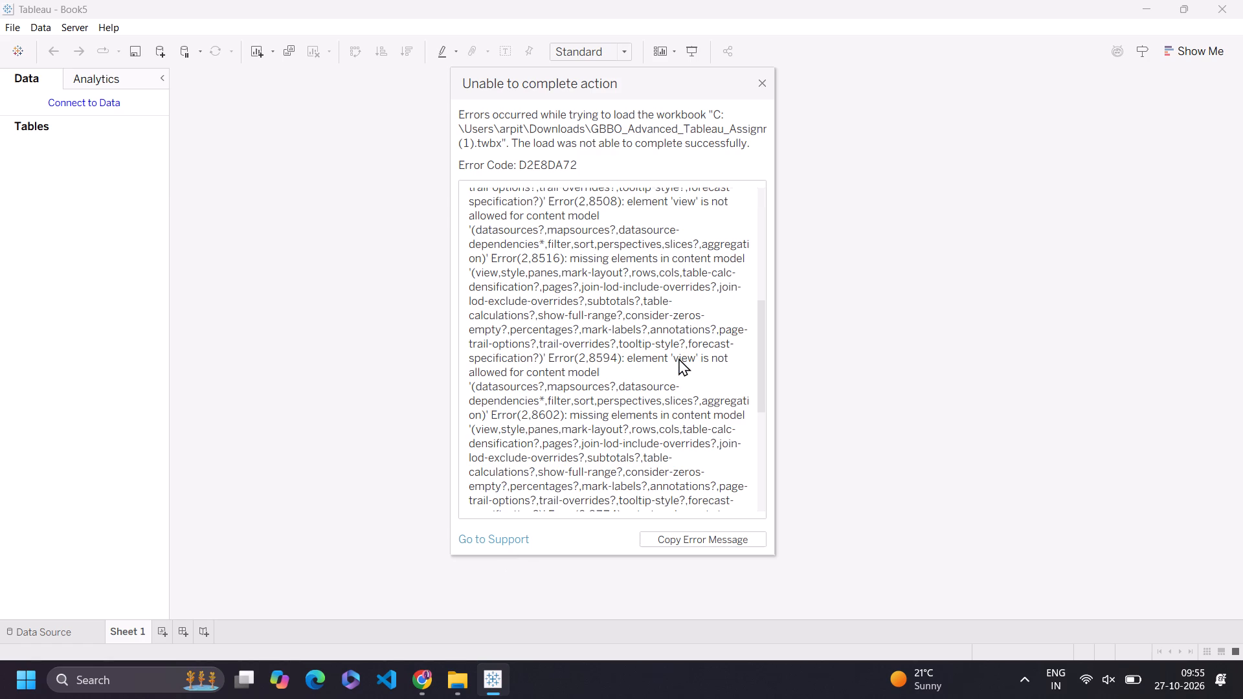
scroll(678, 358, down, 1)
scroll(678, 358, up, 4)
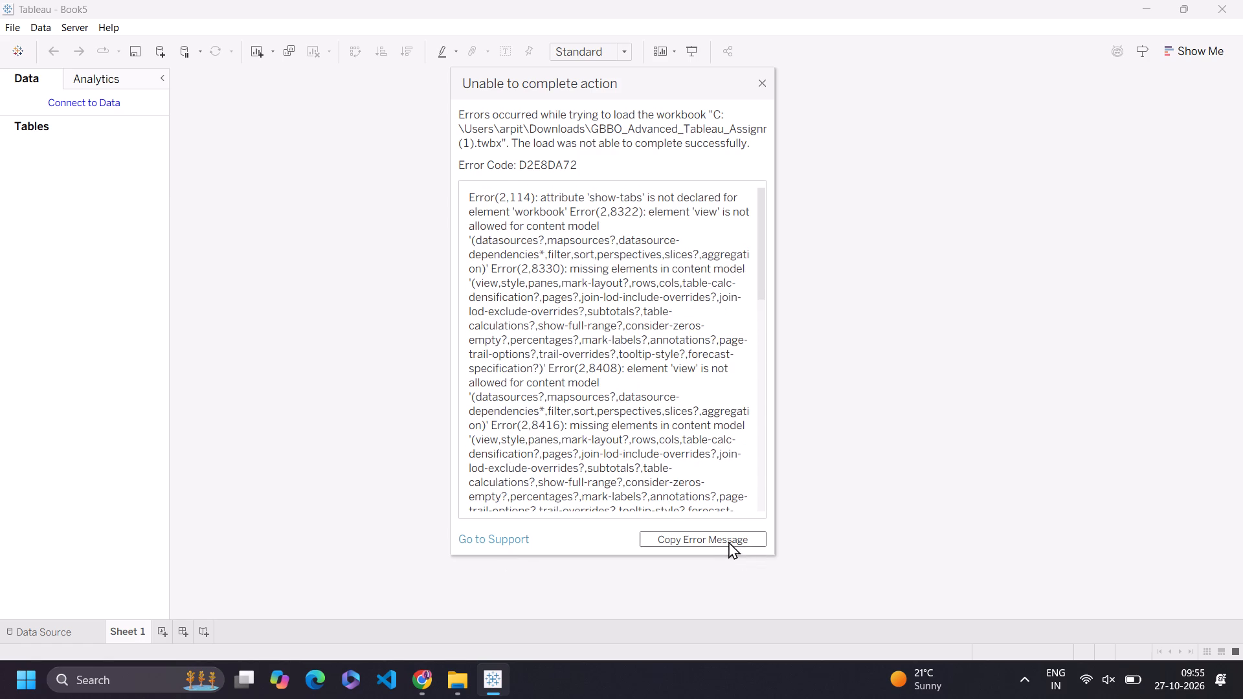
drag(722, 537, 753, 95)
drag(753, 95, 761, 83)
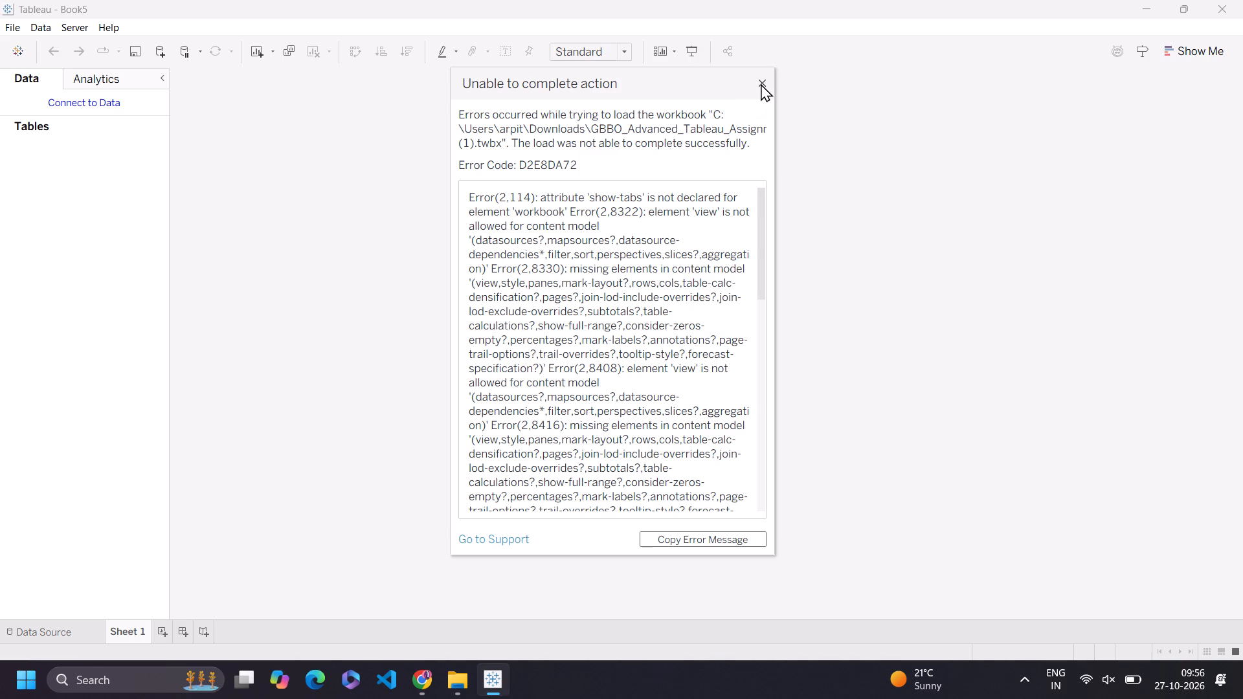
click(761, 83)
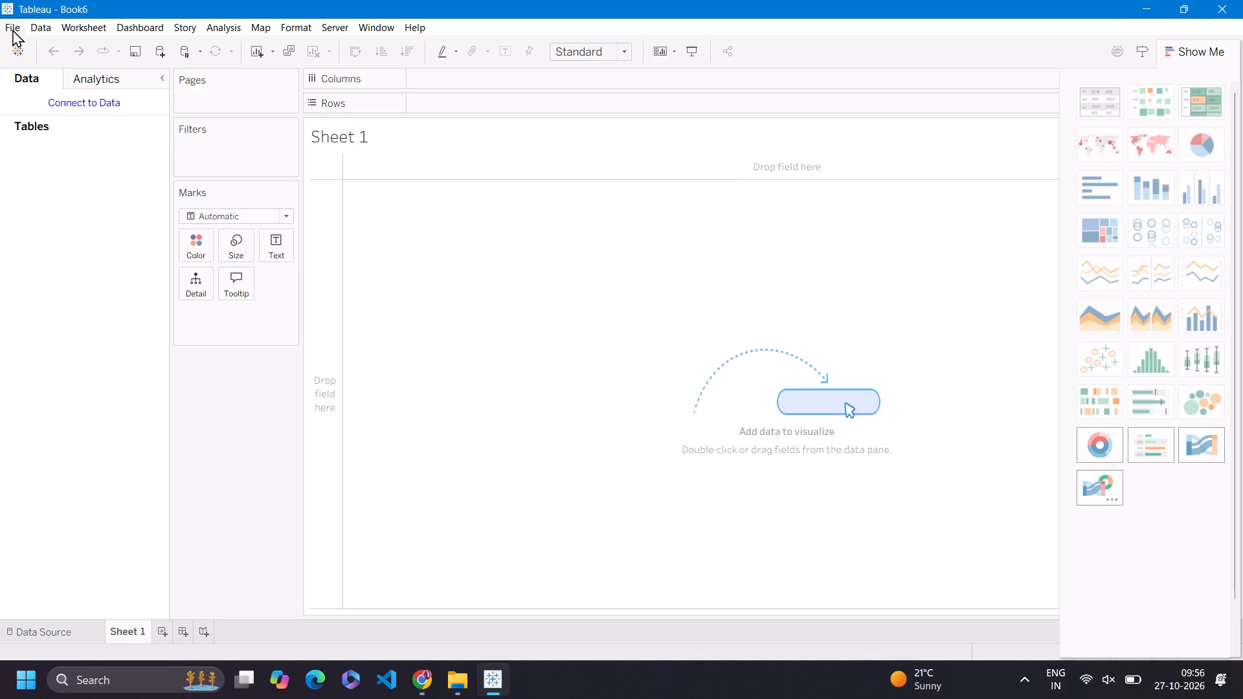
Connect the new workbook to the text file Bakers from the GBBO_Dataset folder in Downloads.
click(80, 102)
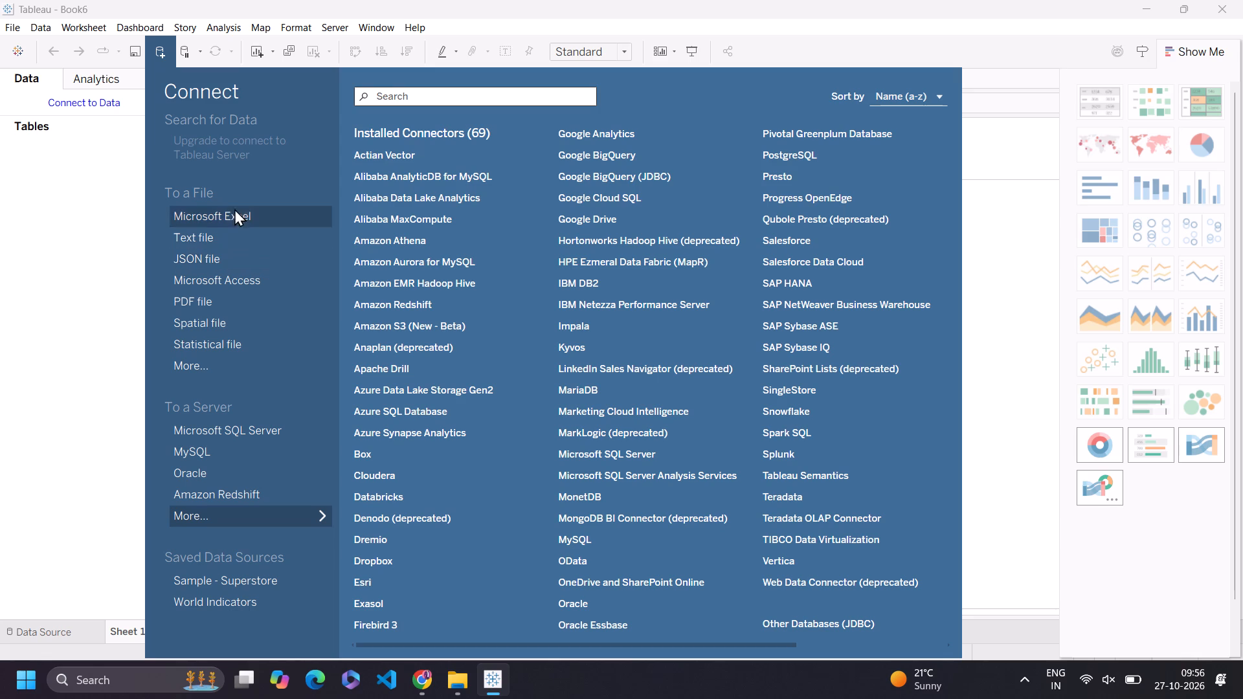
click(241, 231)
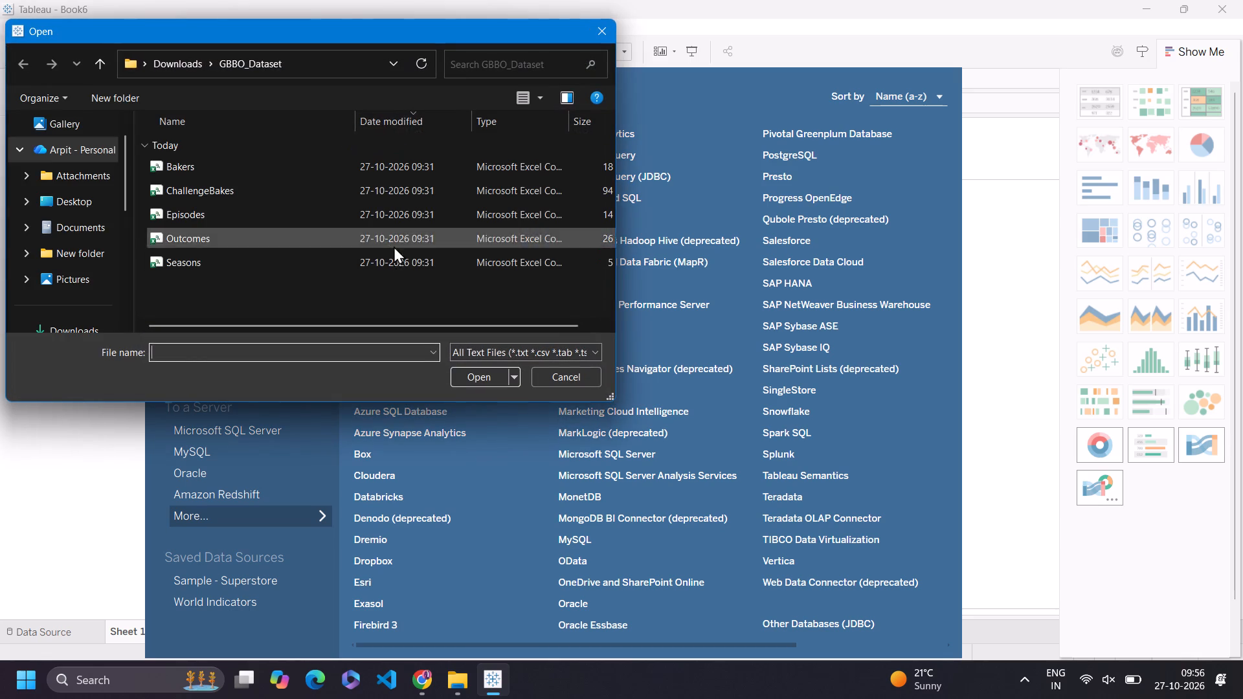
click(293, 170)
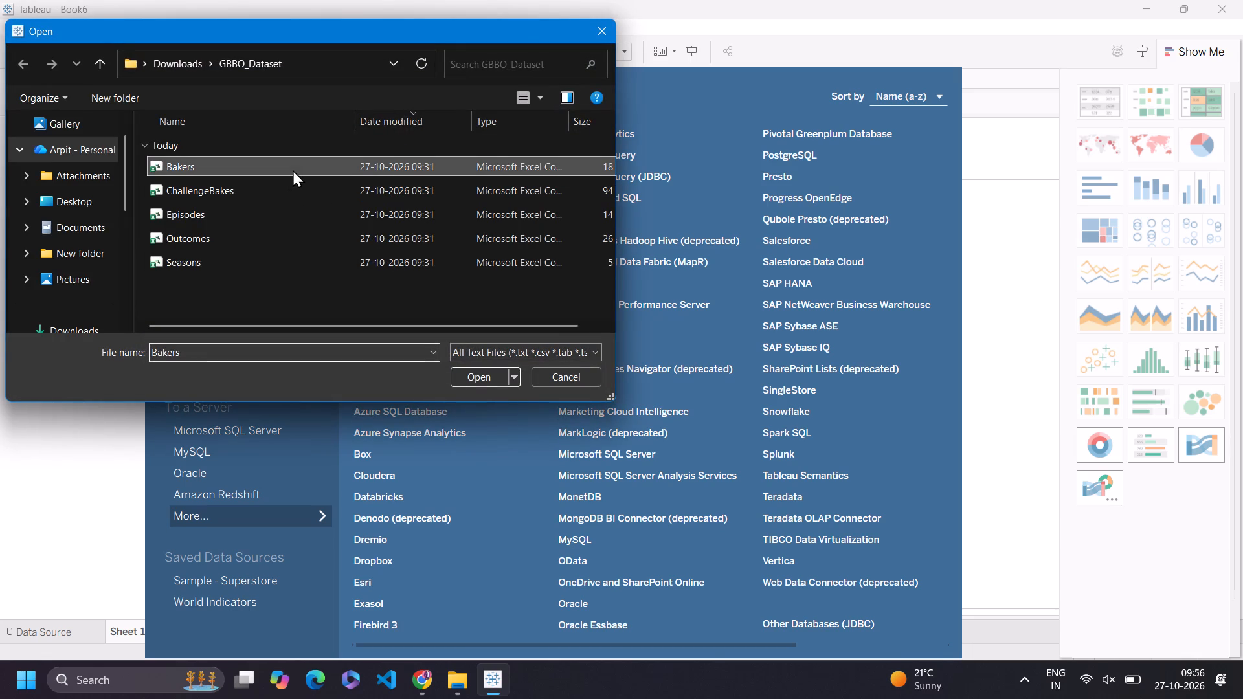
click(465, 374)
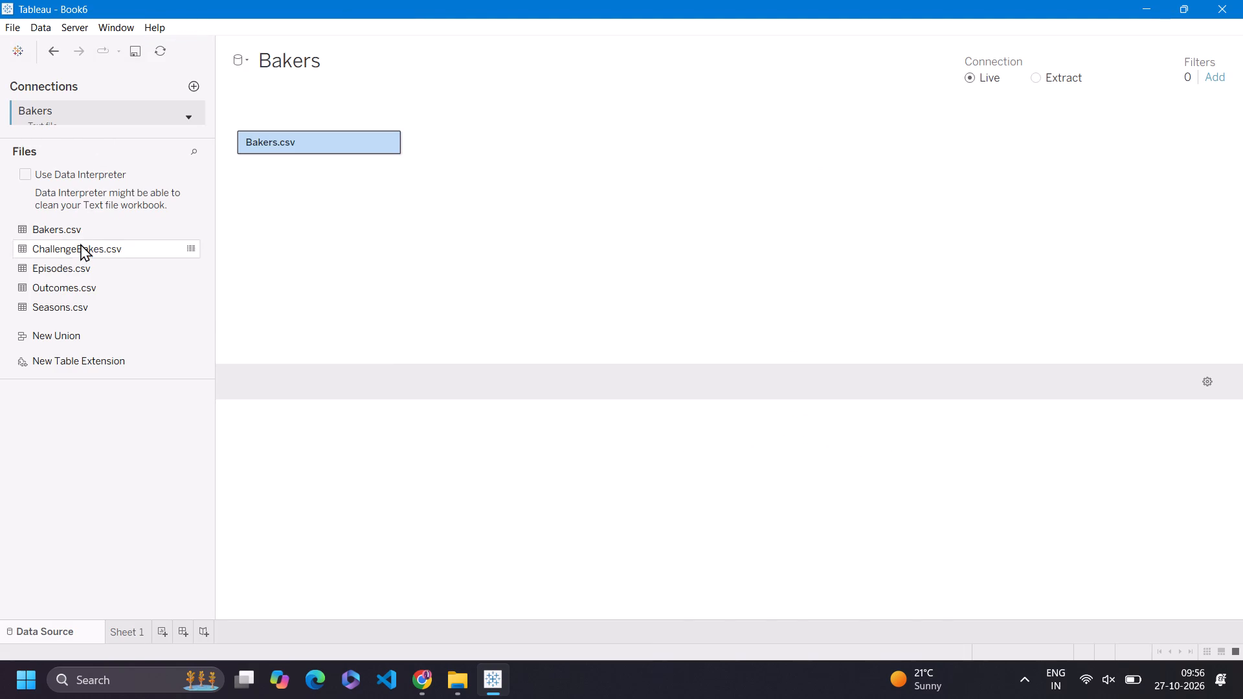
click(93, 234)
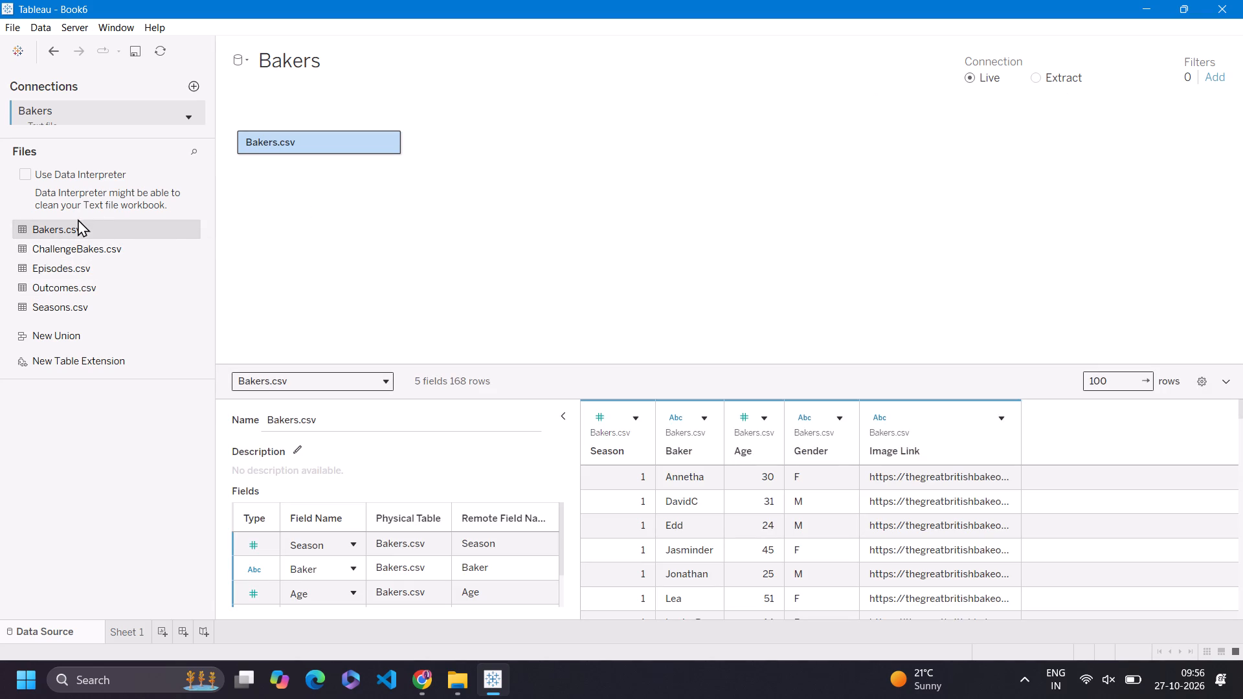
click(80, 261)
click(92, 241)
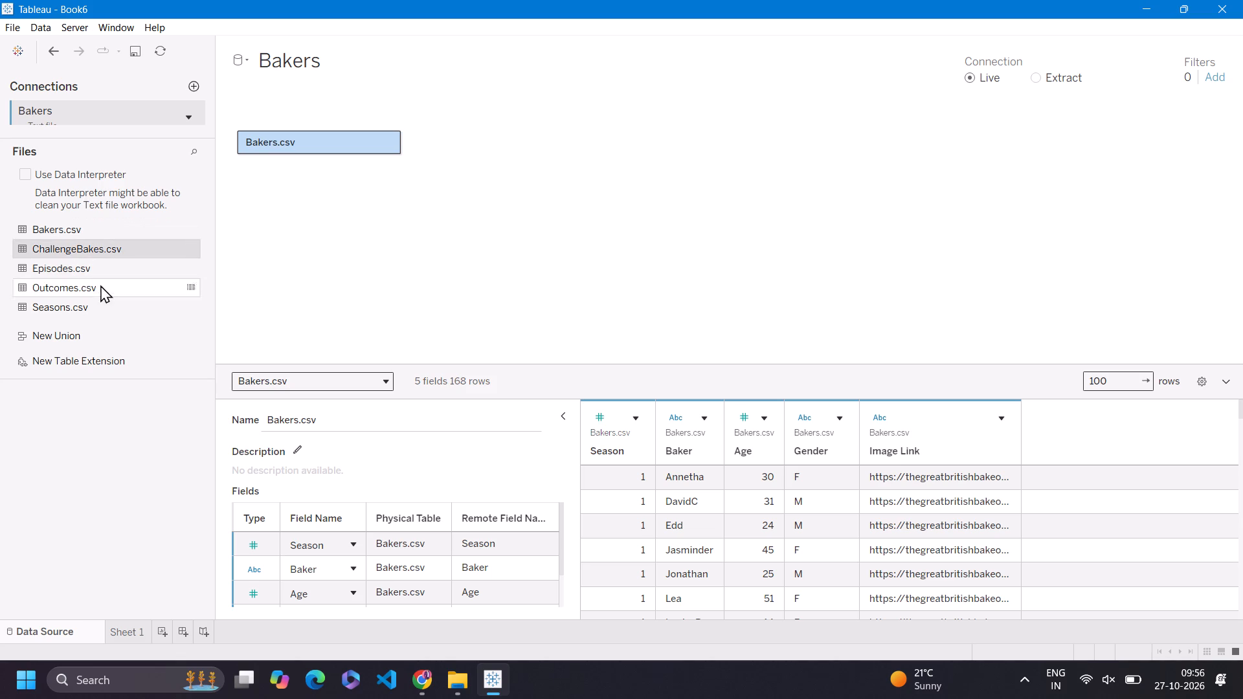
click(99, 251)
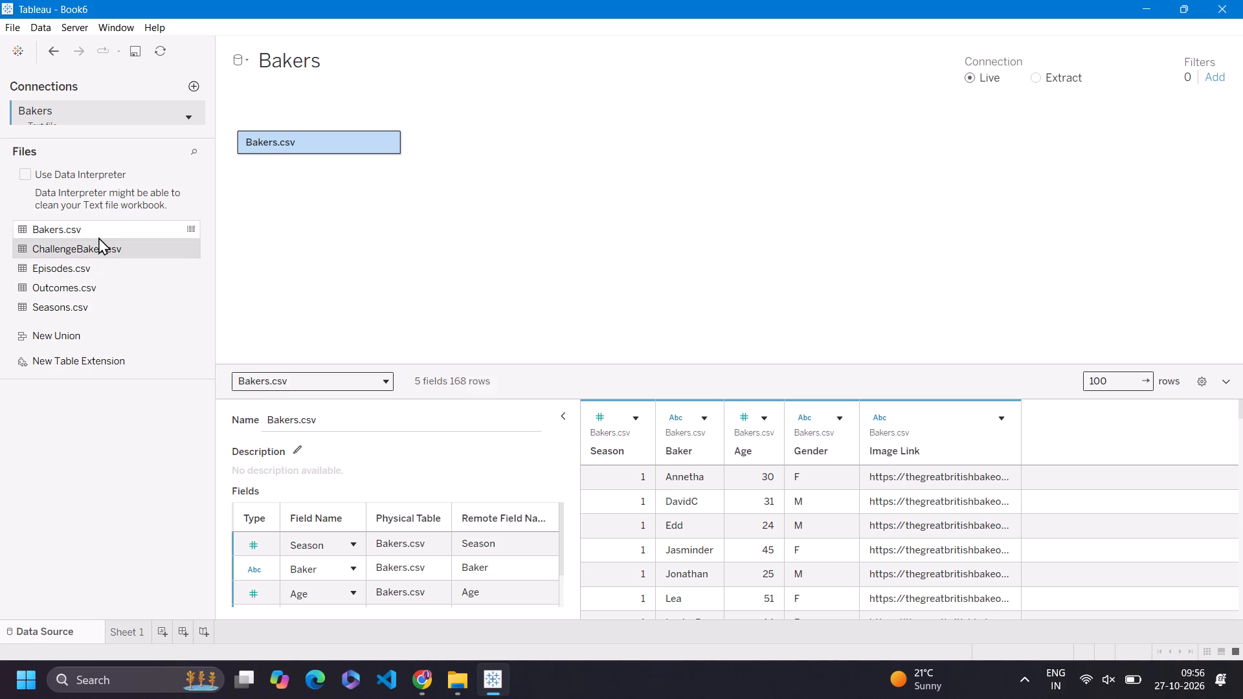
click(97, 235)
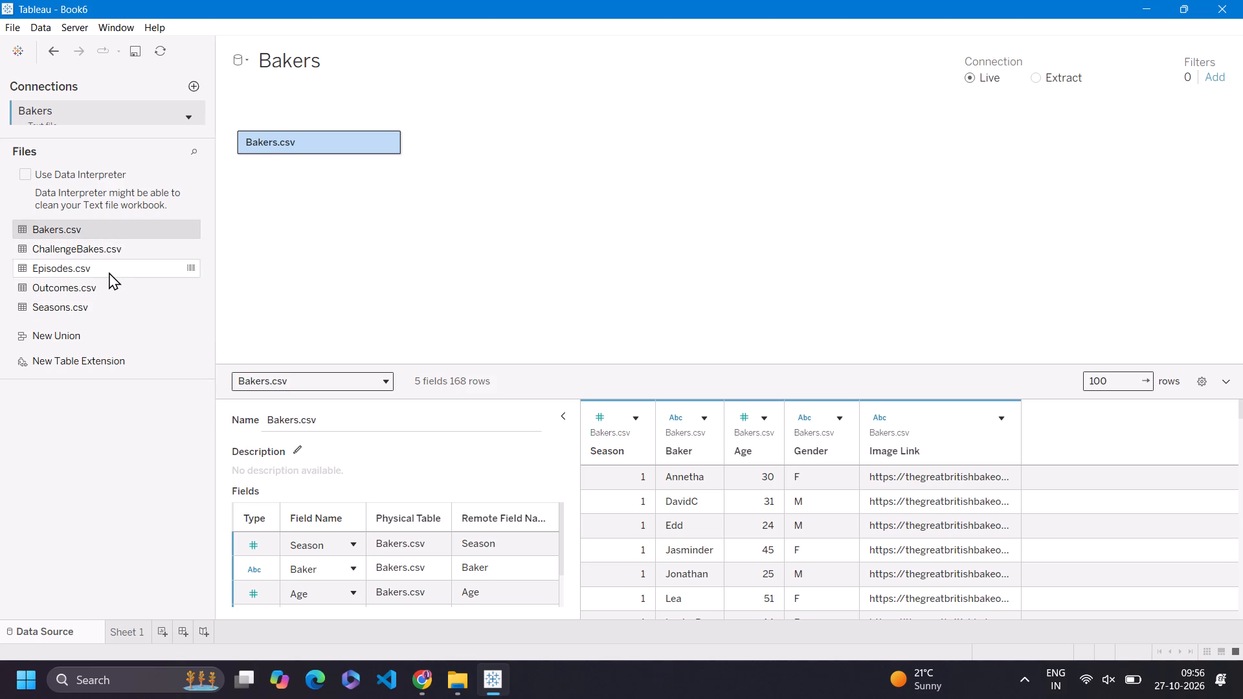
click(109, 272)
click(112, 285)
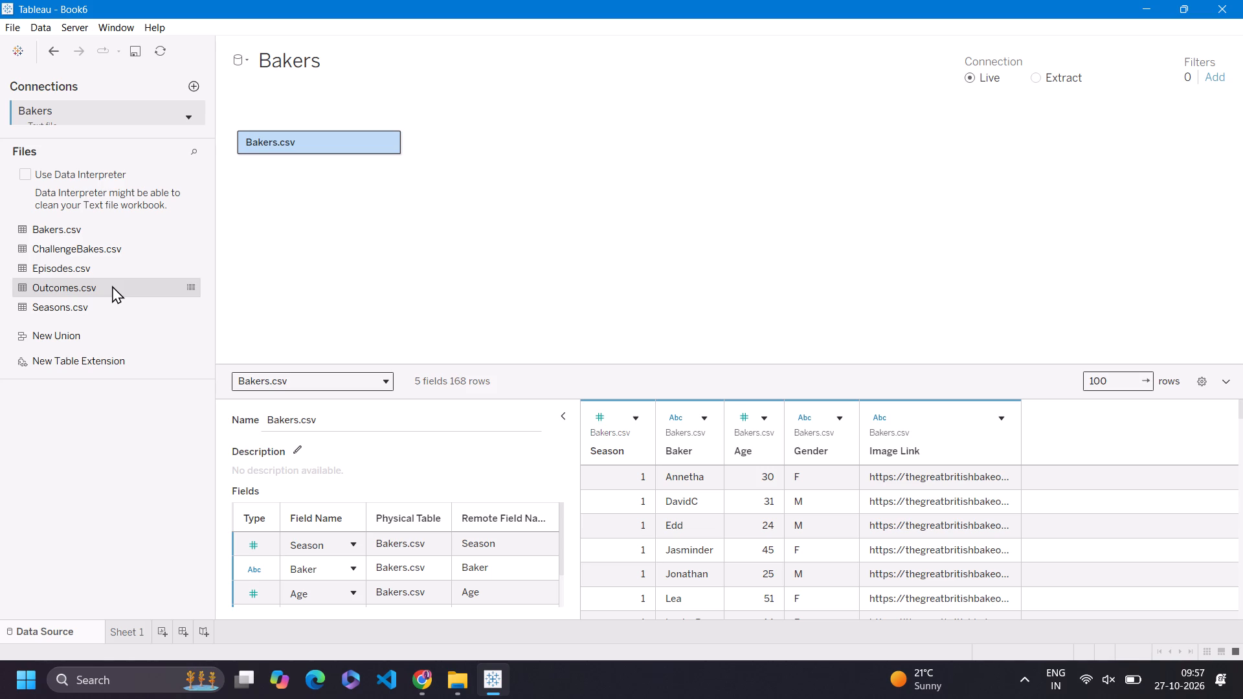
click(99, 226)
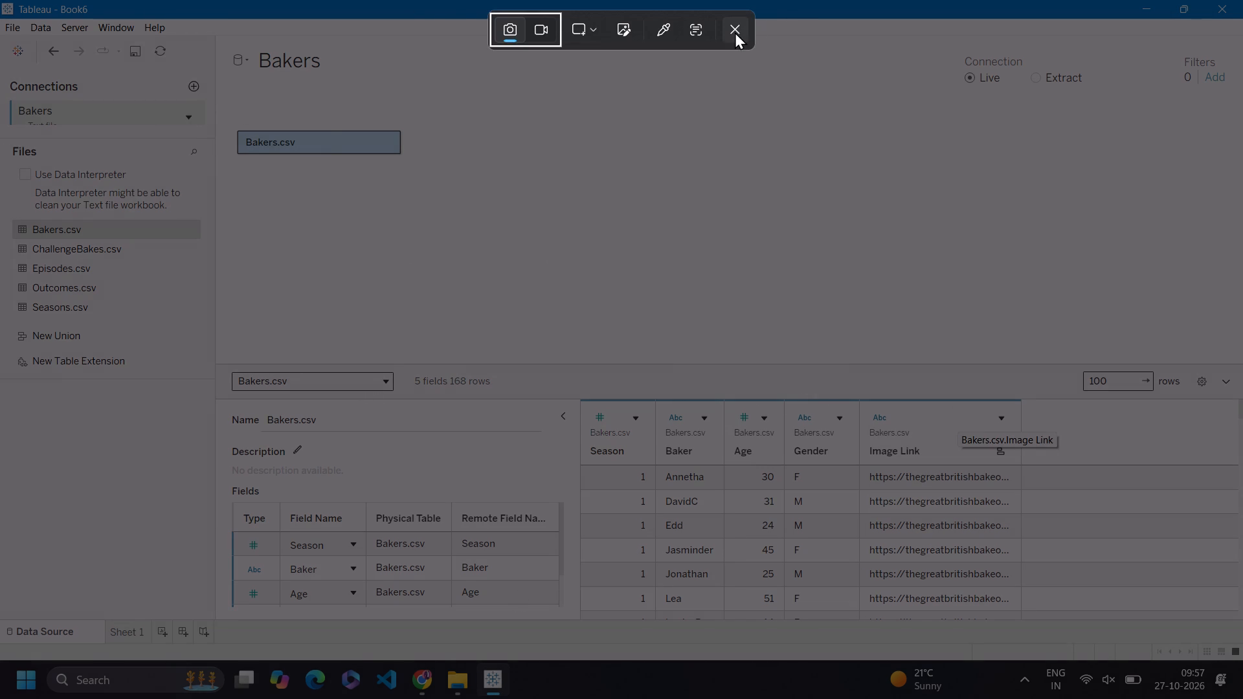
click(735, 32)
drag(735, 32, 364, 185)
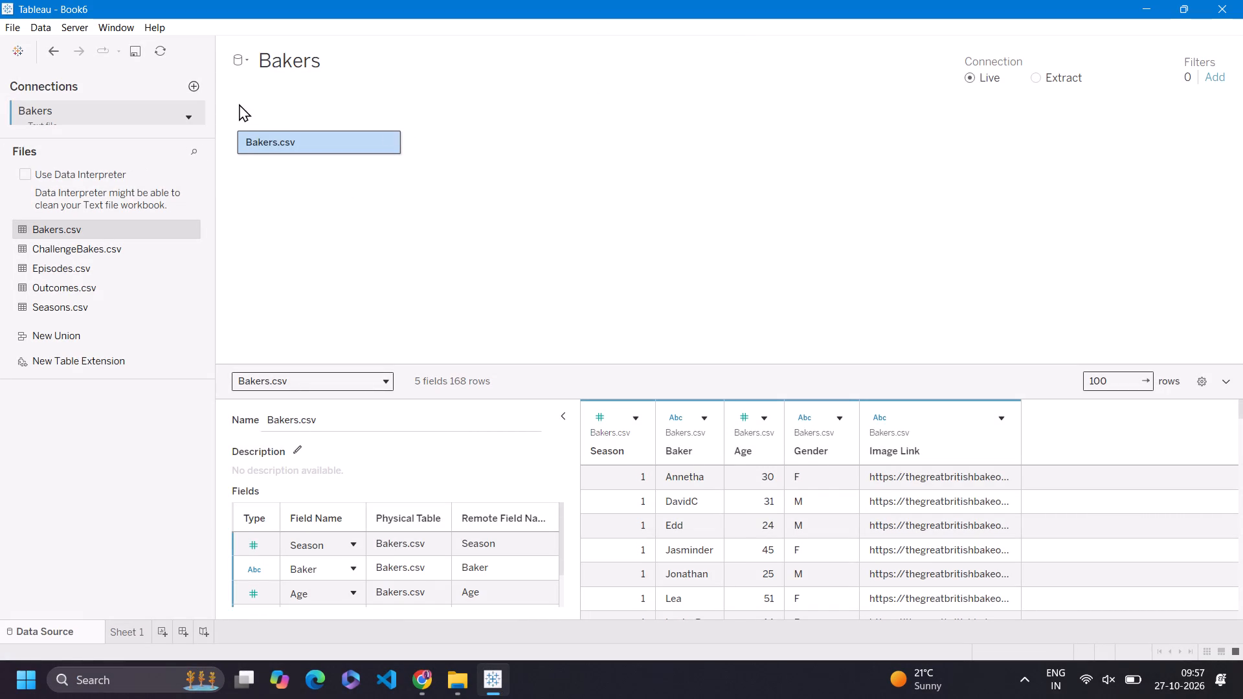
Add the text file ChallengeBakes from the GBBO_Dataset folder as a new data source.
click(245, 60)
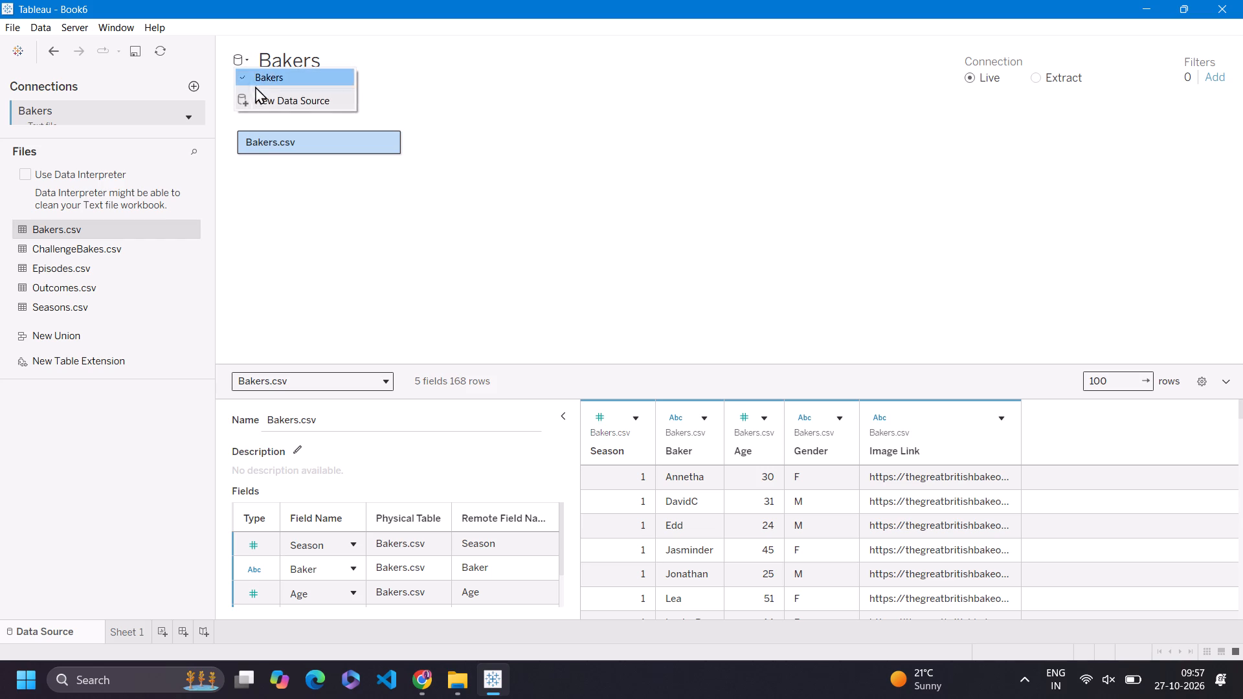
click(260, 96)
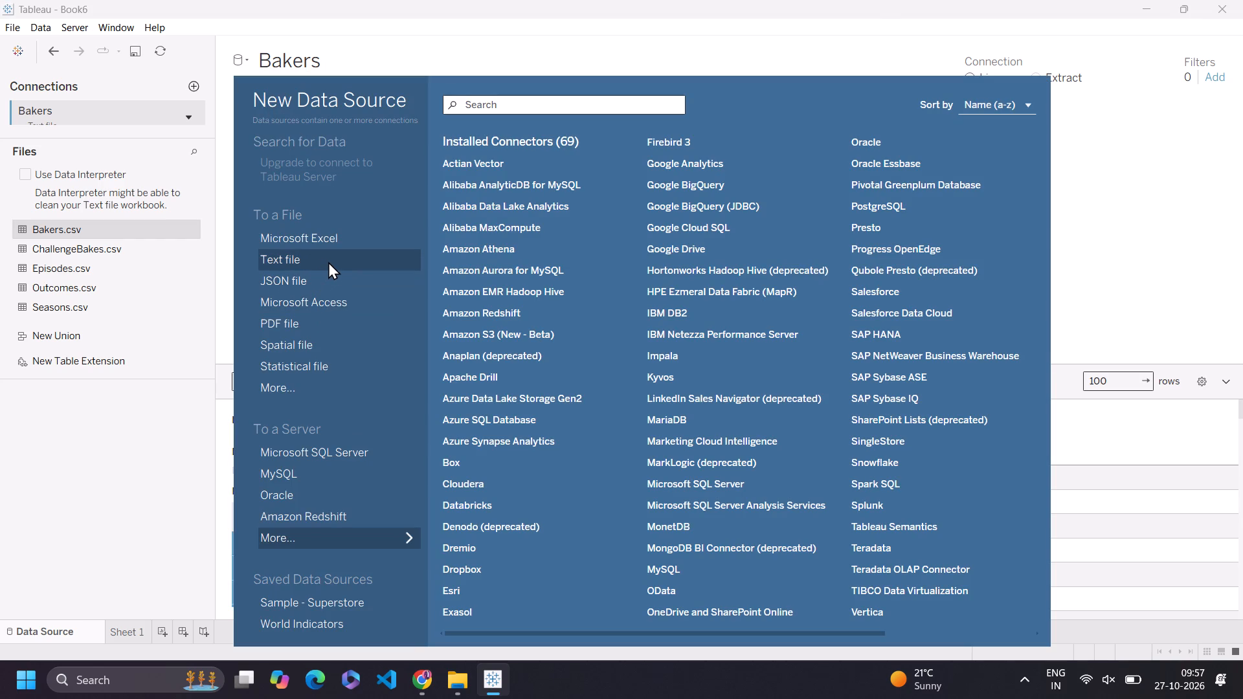
click(328, 261)
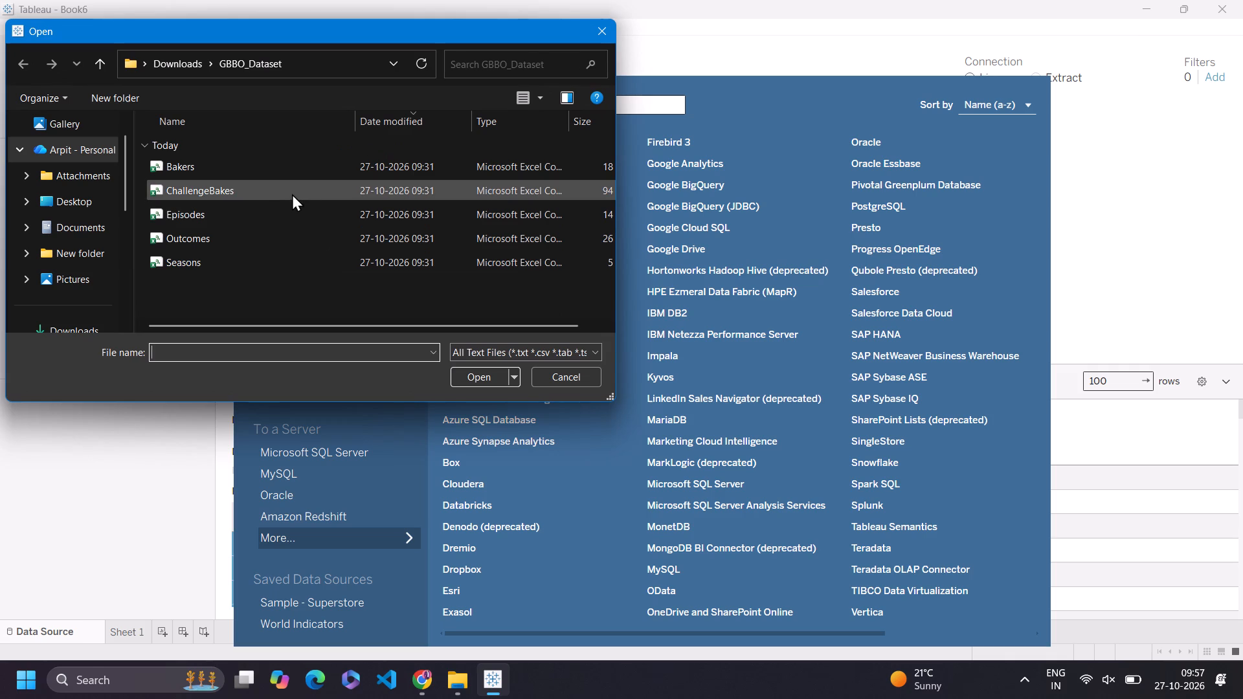
click(297, 186)
click(452, 383)
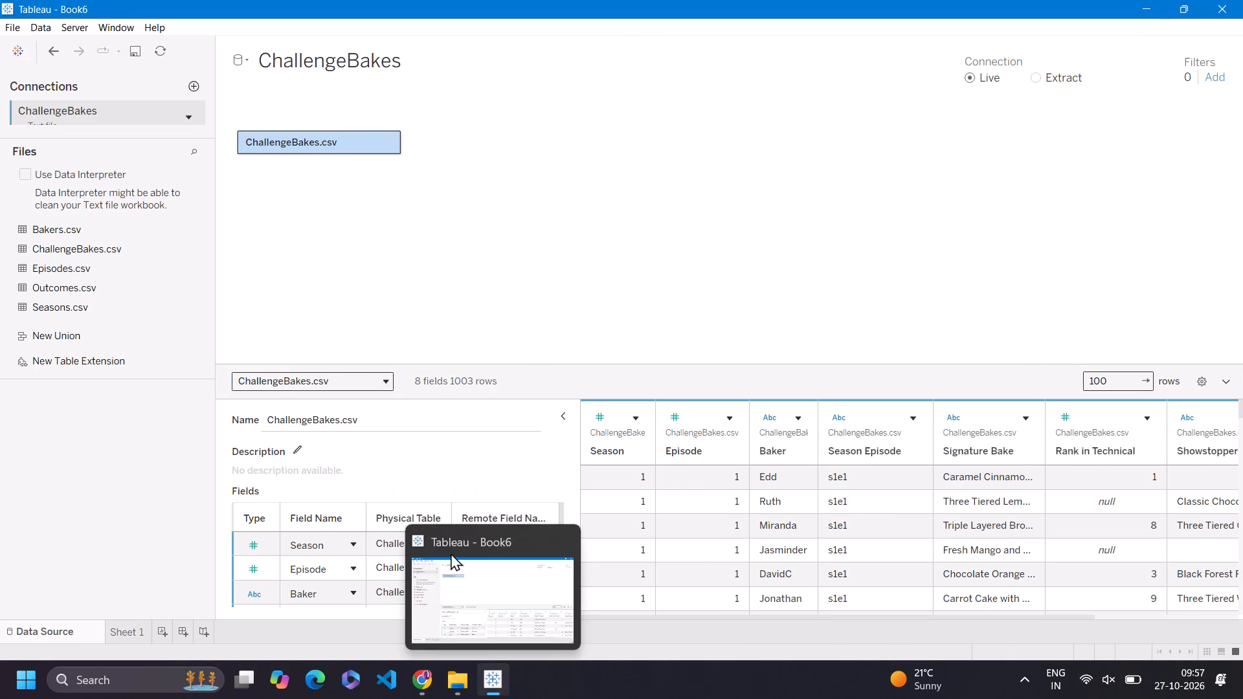
Add the text file Episodes from the GBBO_Dataset folder as a new data source.
click(250, 56)
click(249, 56)
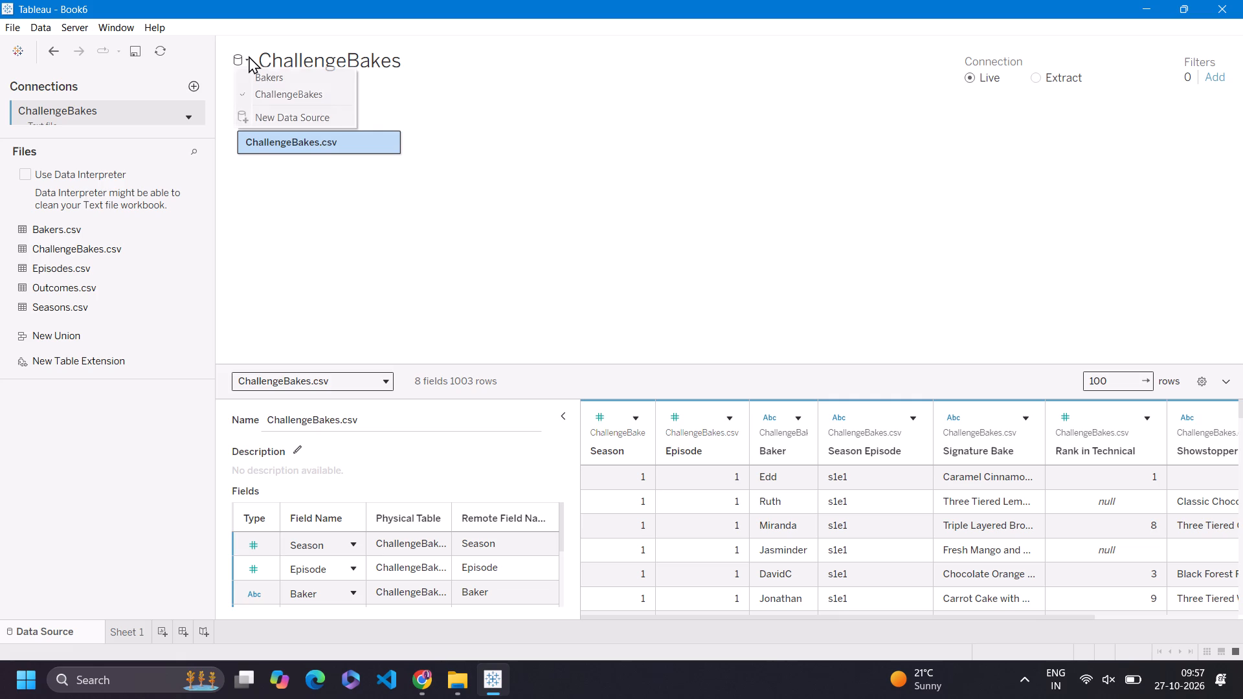
click(274, 119)
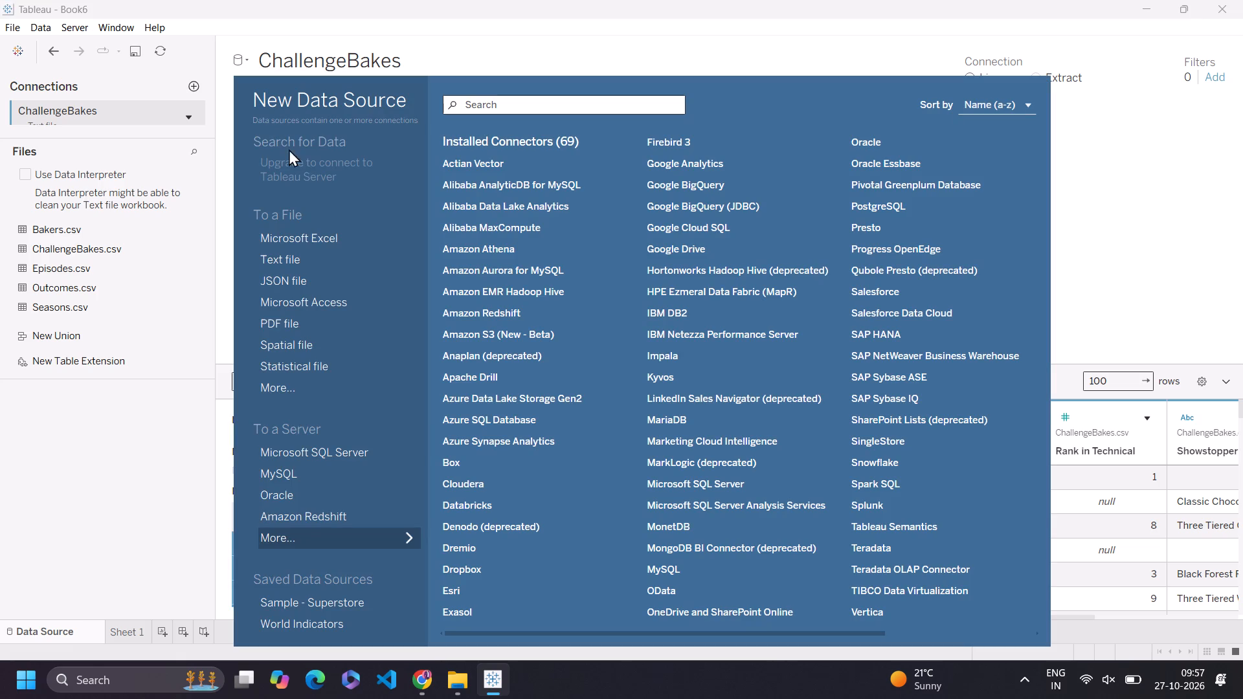
click(304, 261)
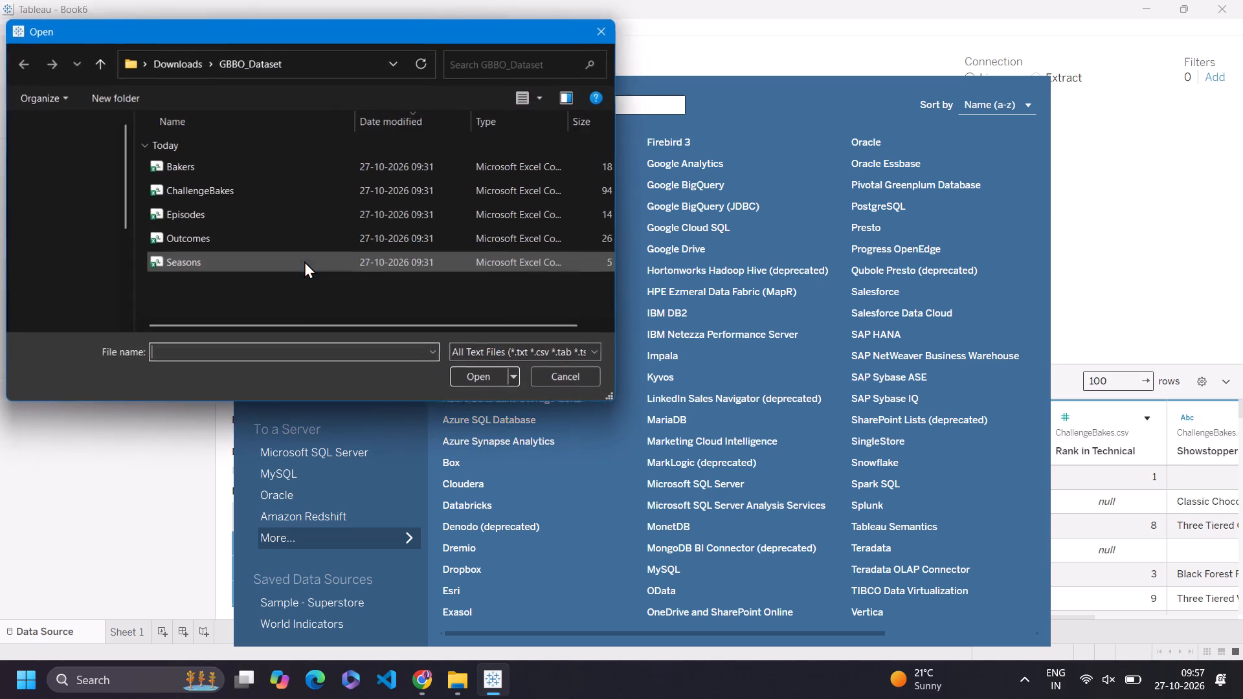
click(303, 210)
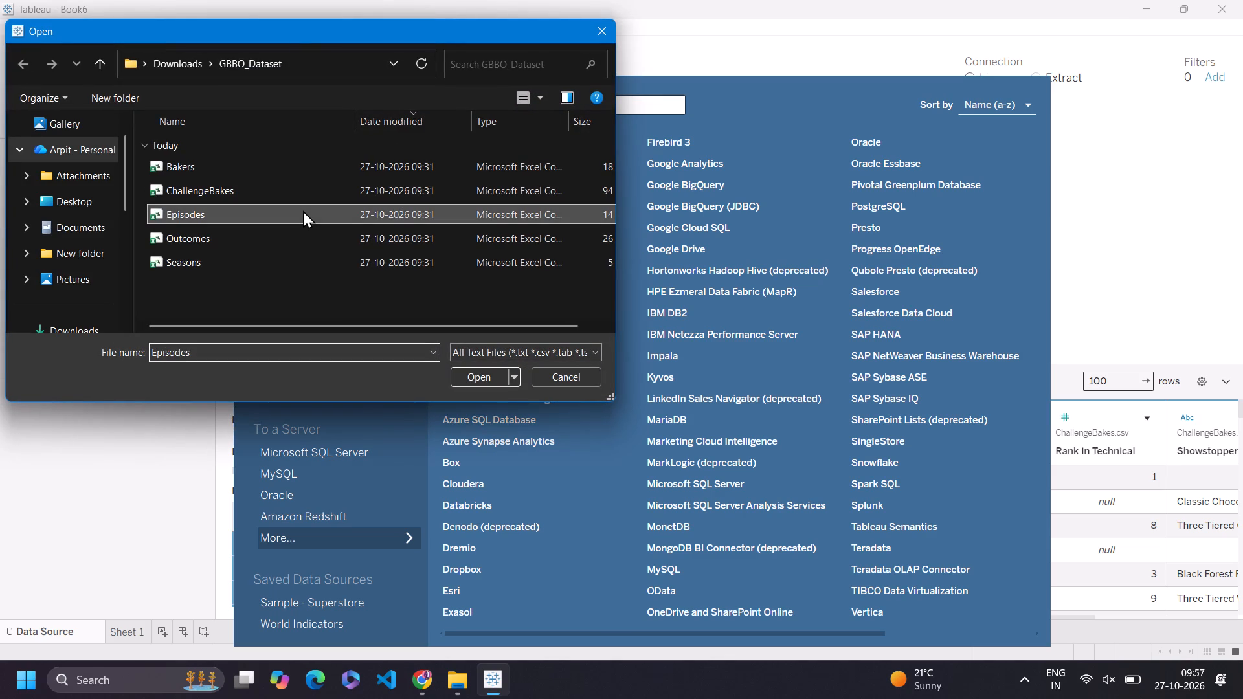
click(478, 370)
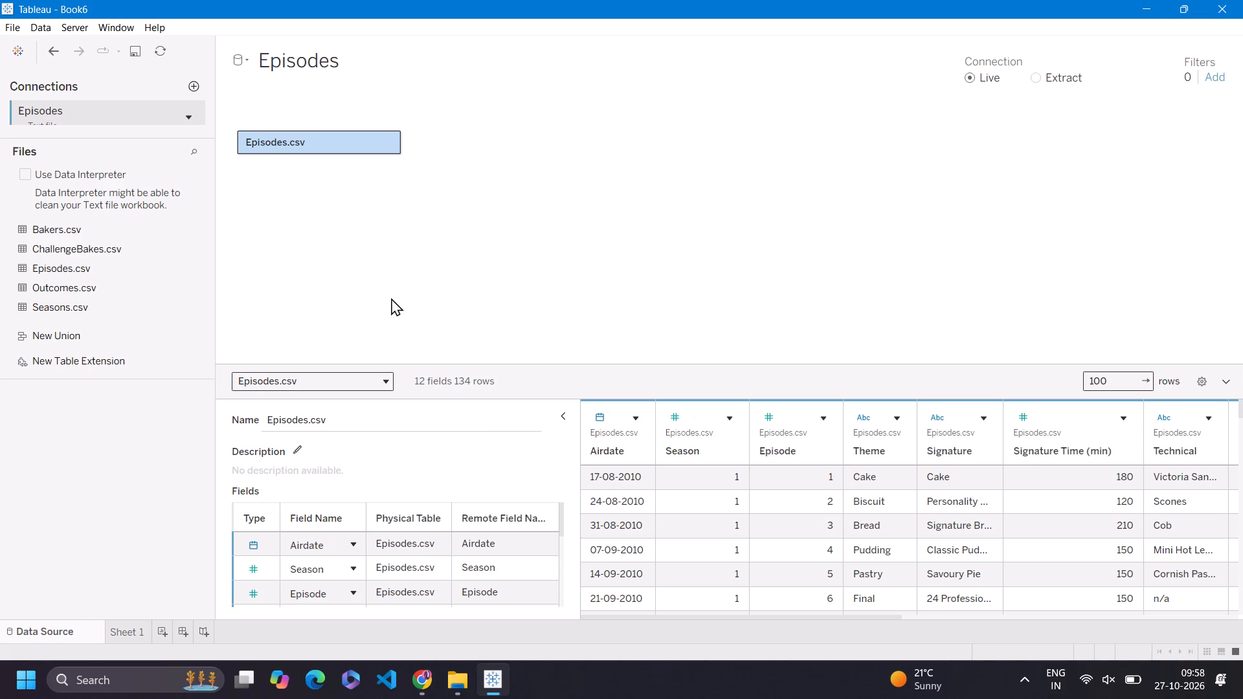
Add the text file Outcomes from the GBBO_Dataset folder as a new data source.
click(245, 63)
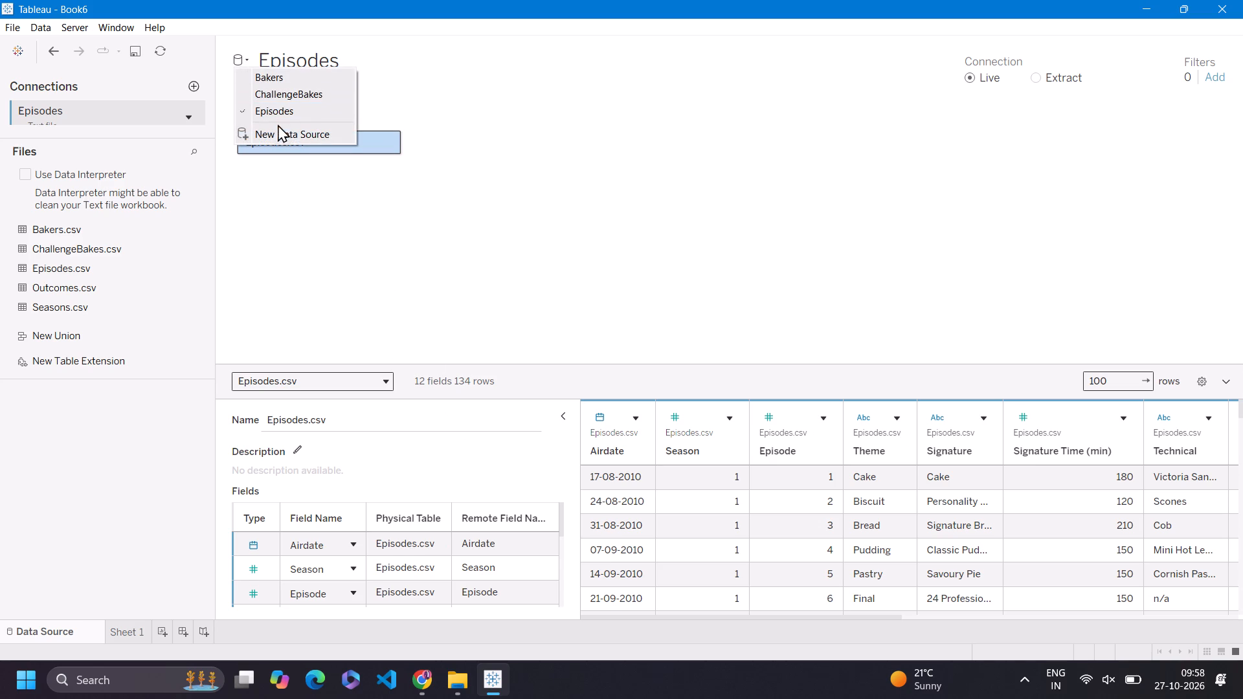
click(278, 126)
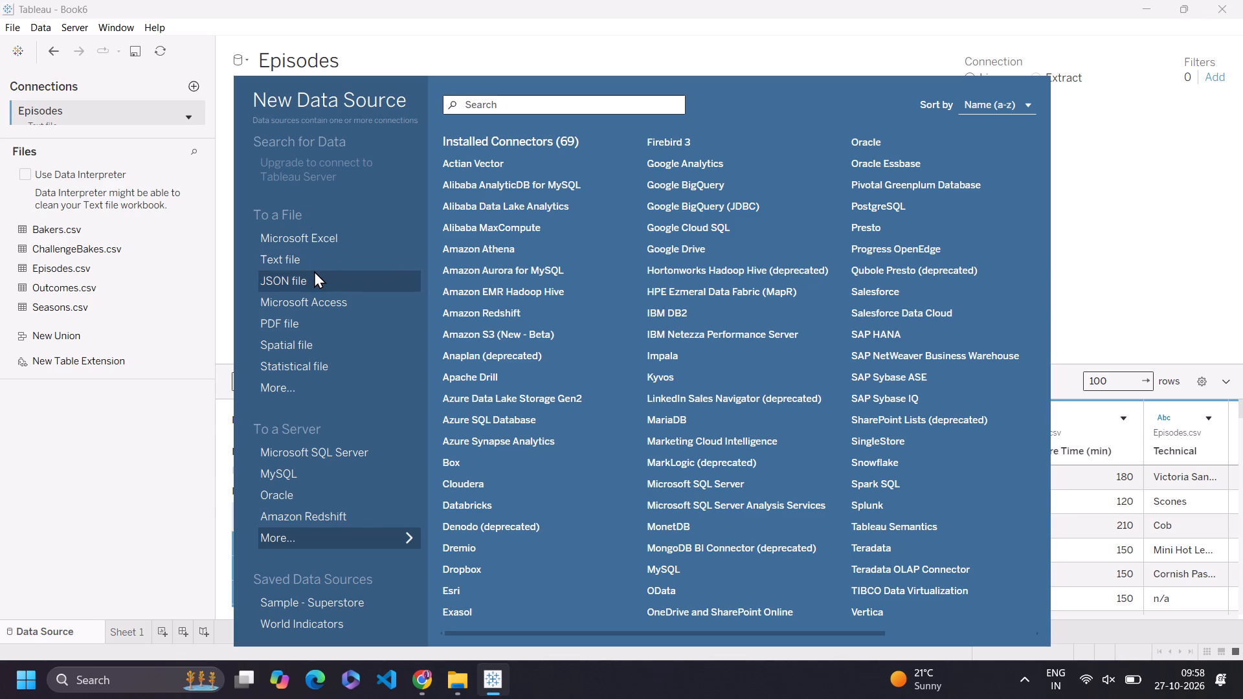
click(310, 263)
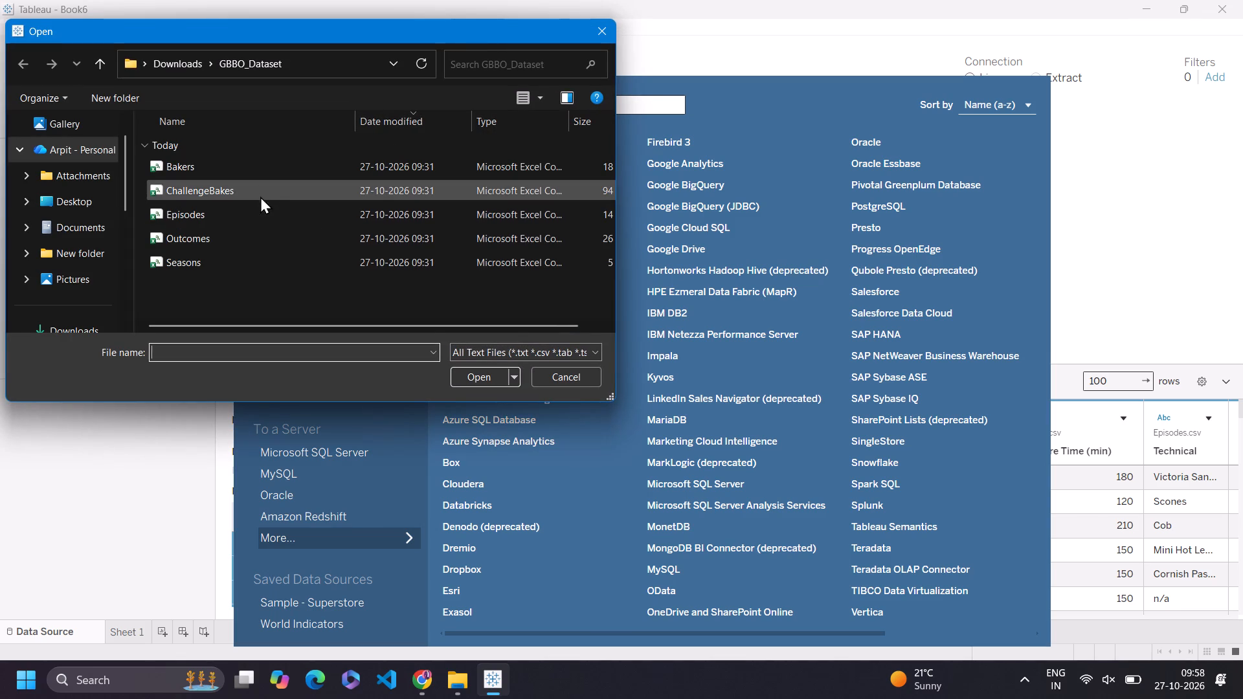
double_click(258, 243)
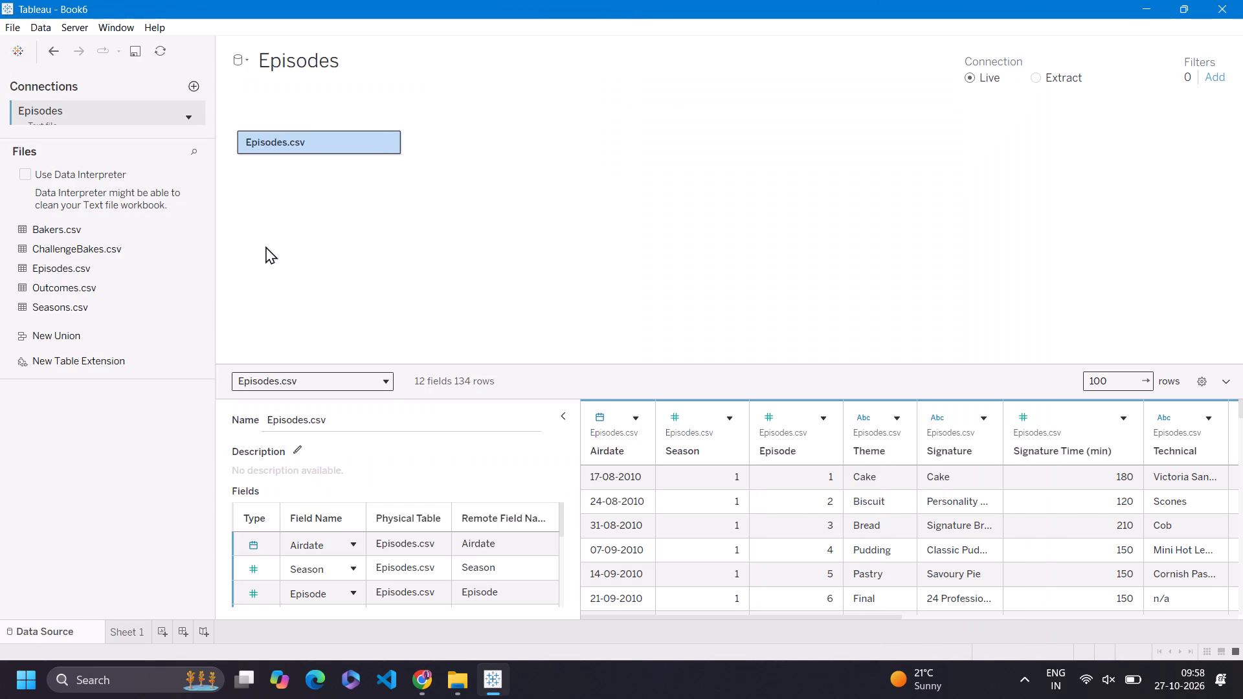
Add the text file Seasons from the GBBO_Dataset folder as a new data source.
click(245, 60)
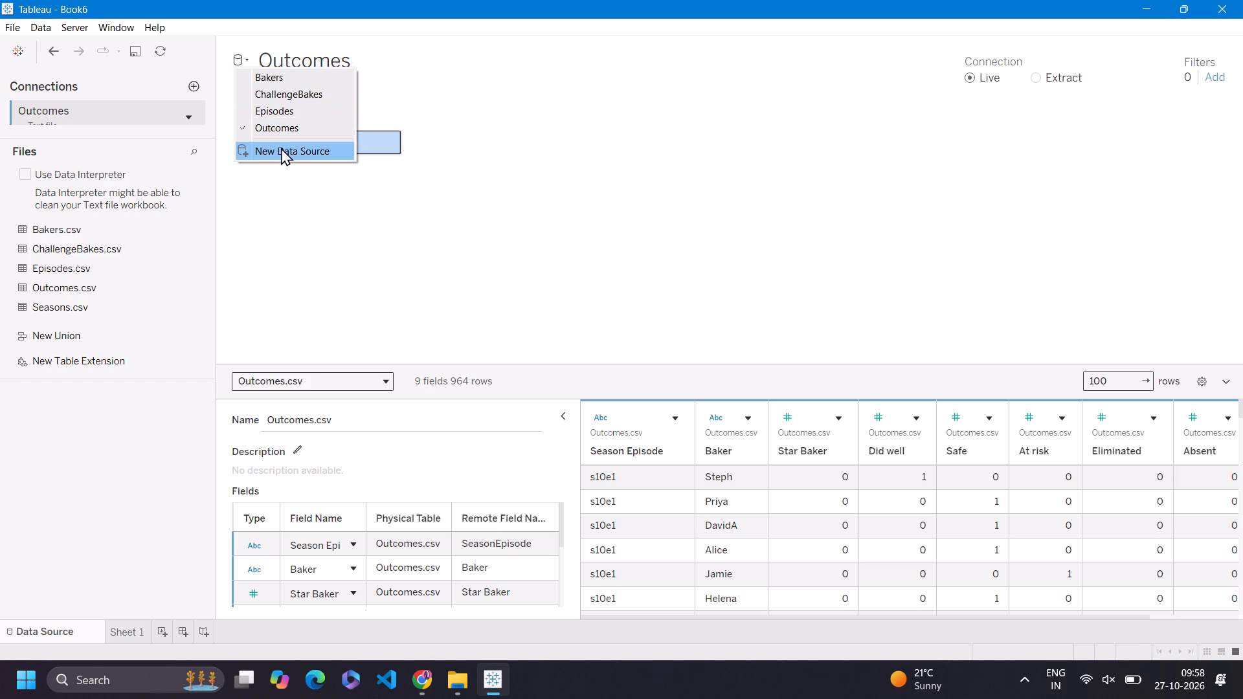
click(282, 148)
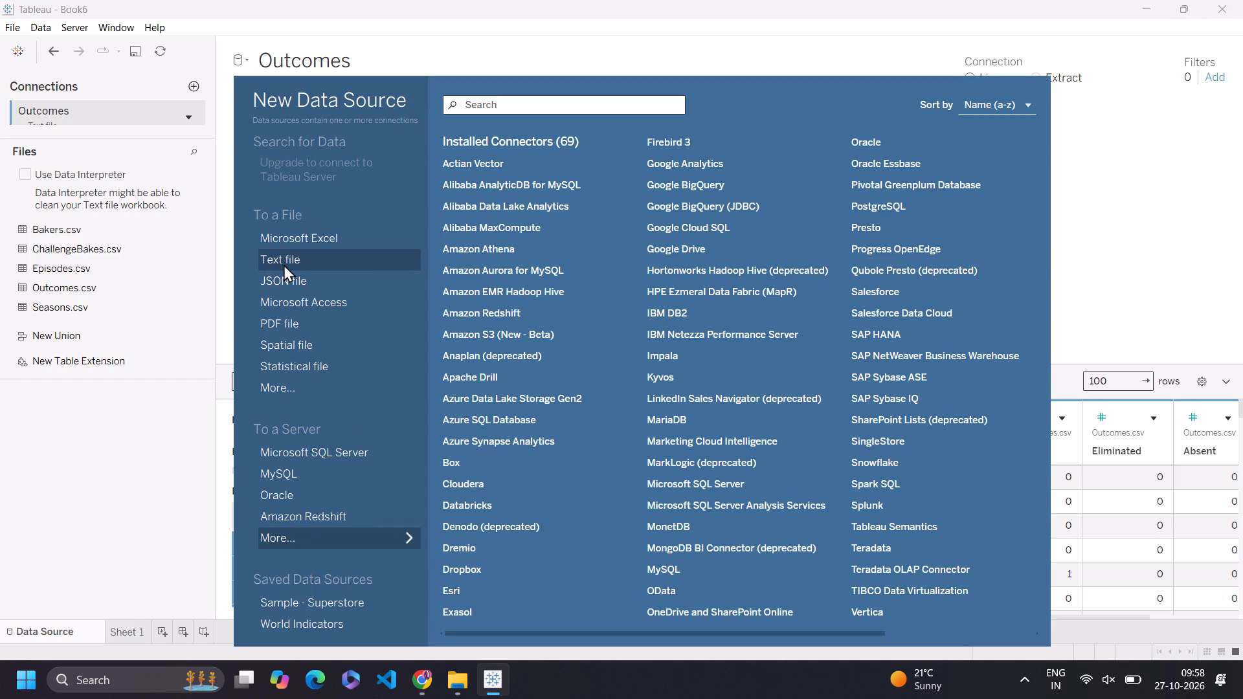
click(284, 261)
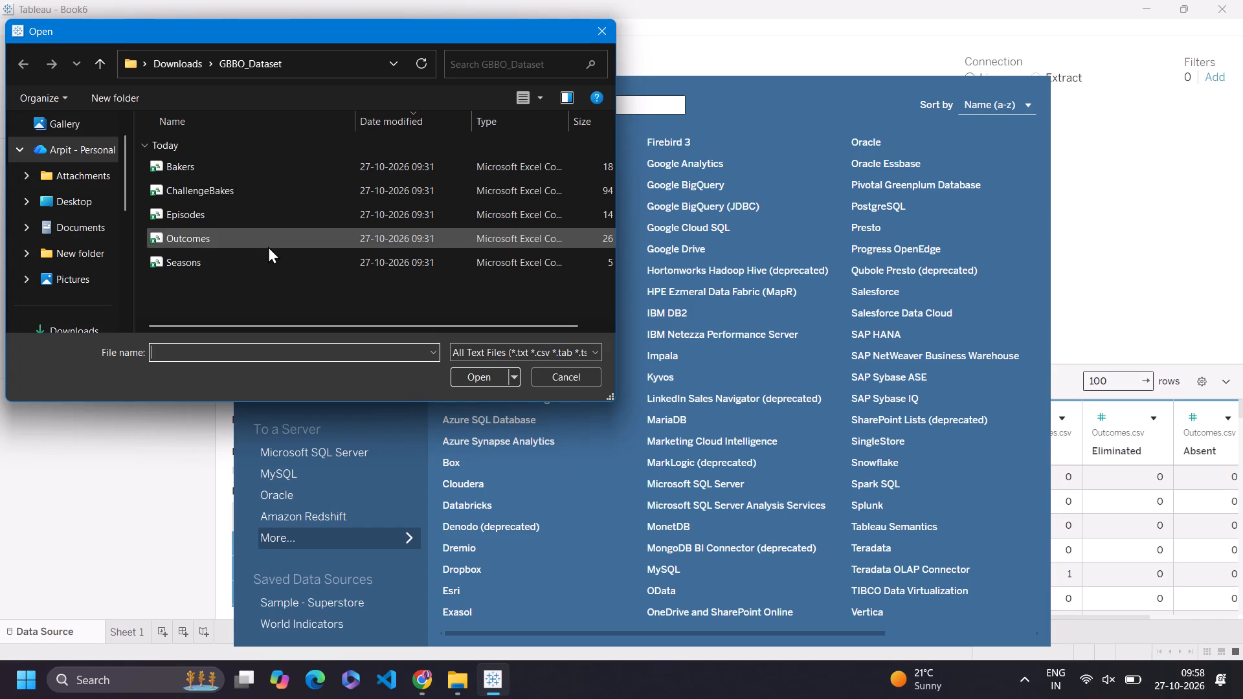
click(274, 262)
click(486, 372)
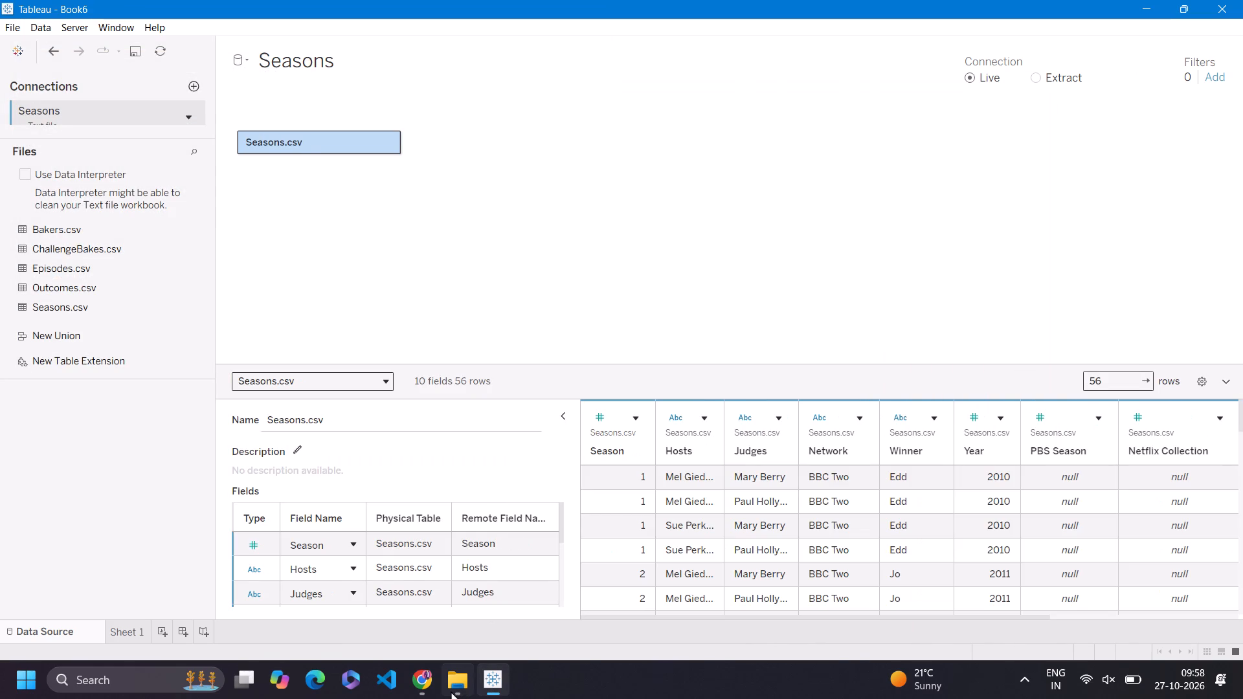
click(430, 689)
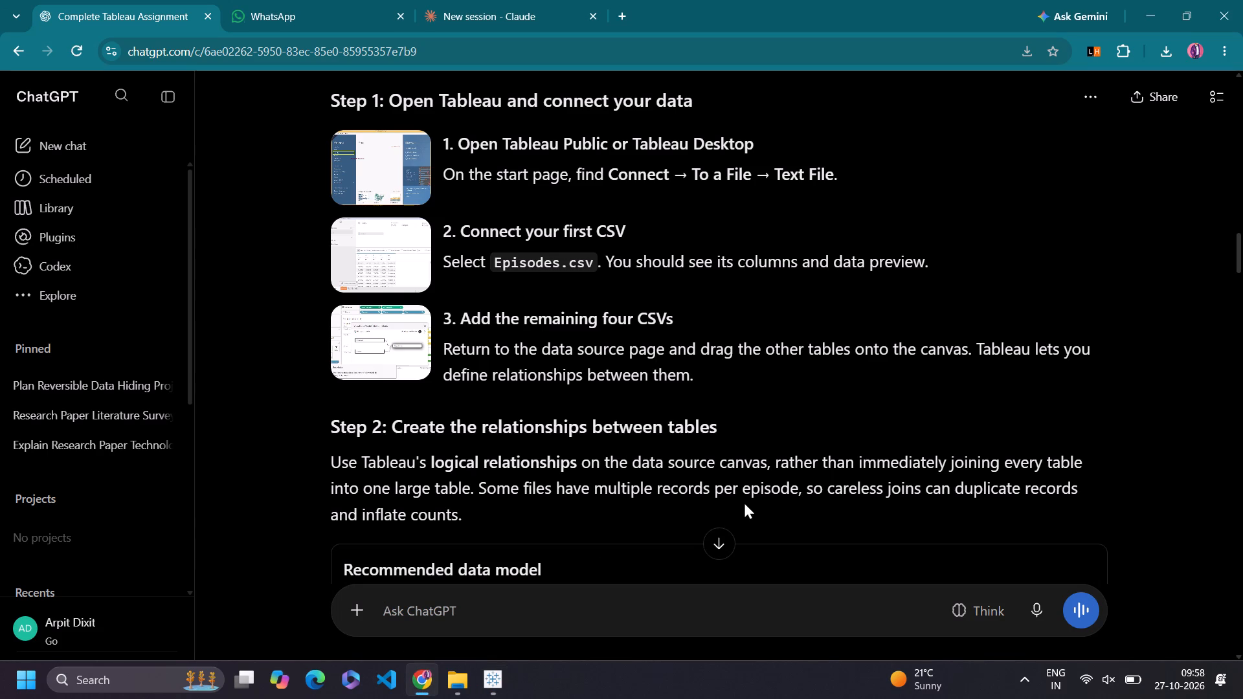
click(366, 257)
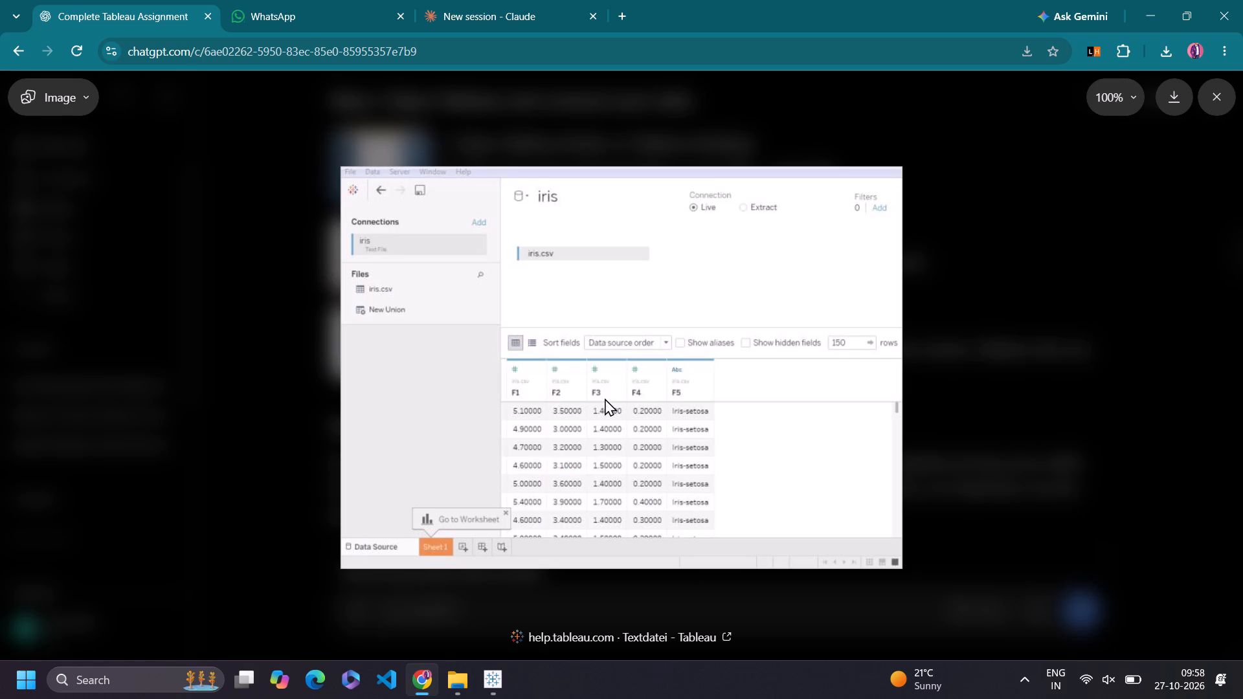
click(388, 133)
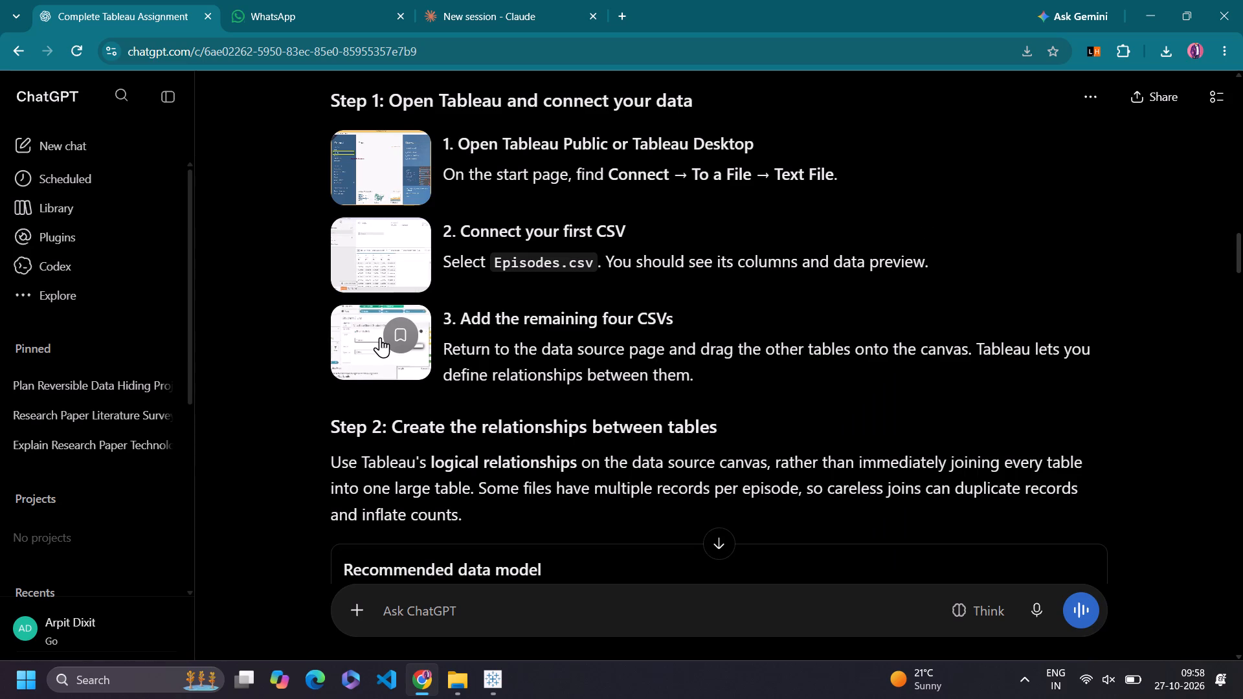
click(380, 337)
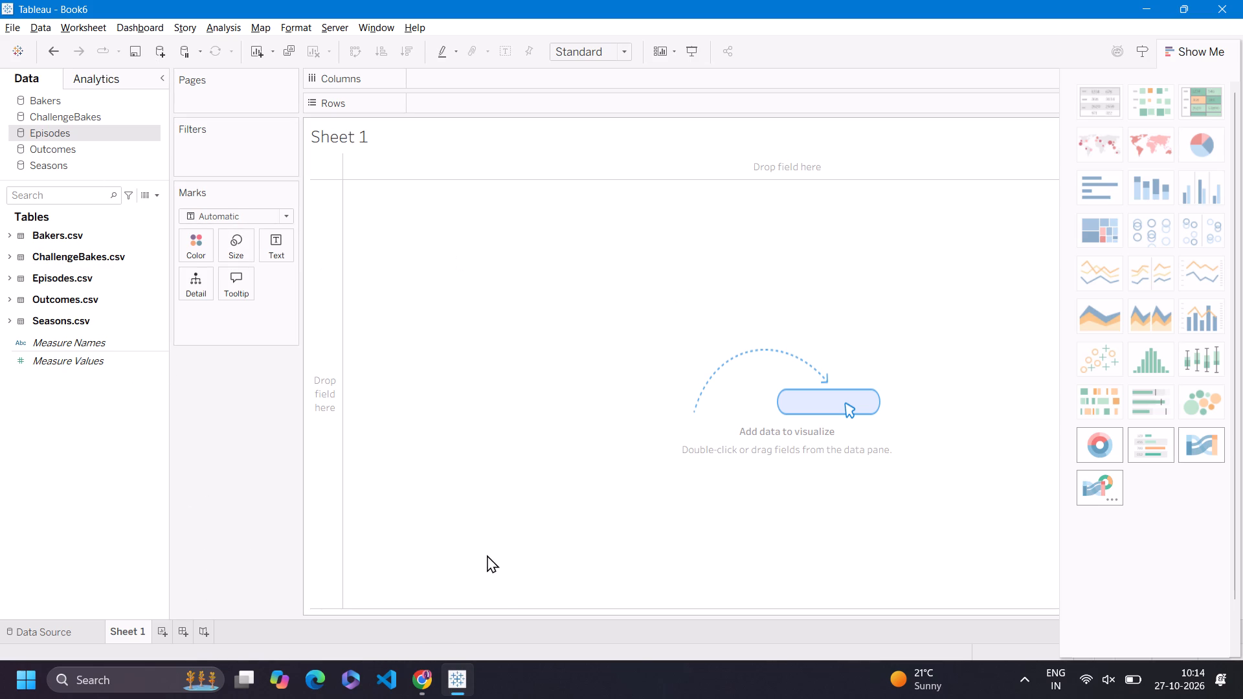
click(420, 686)
scroll(621, 471, up, 1)
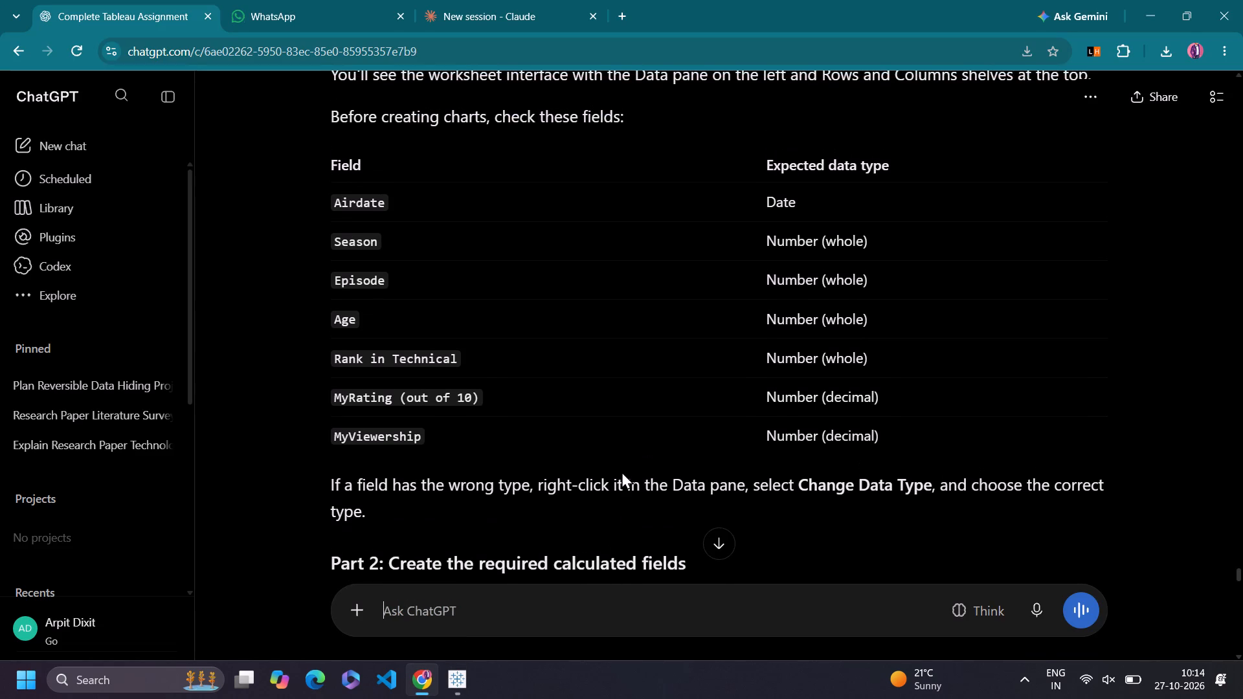
scroll(621, 471, up, 1)
scroll(647, 474, down, 1)
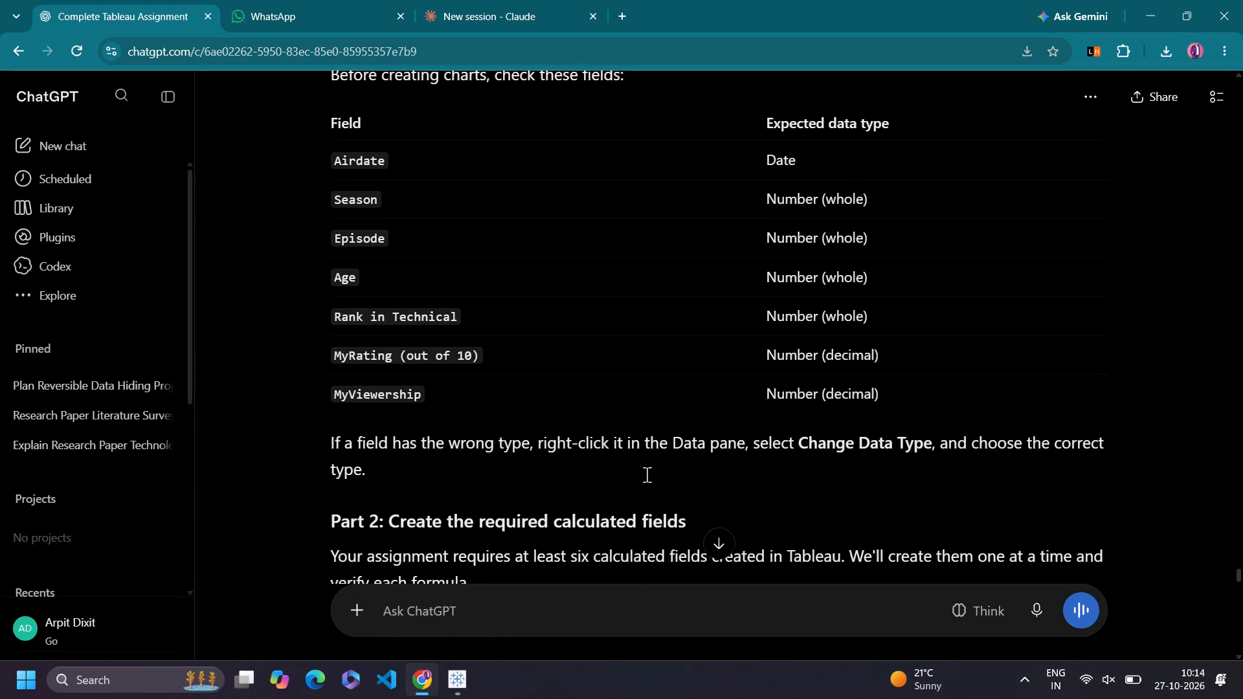
scroll(647, 474, down, 2)
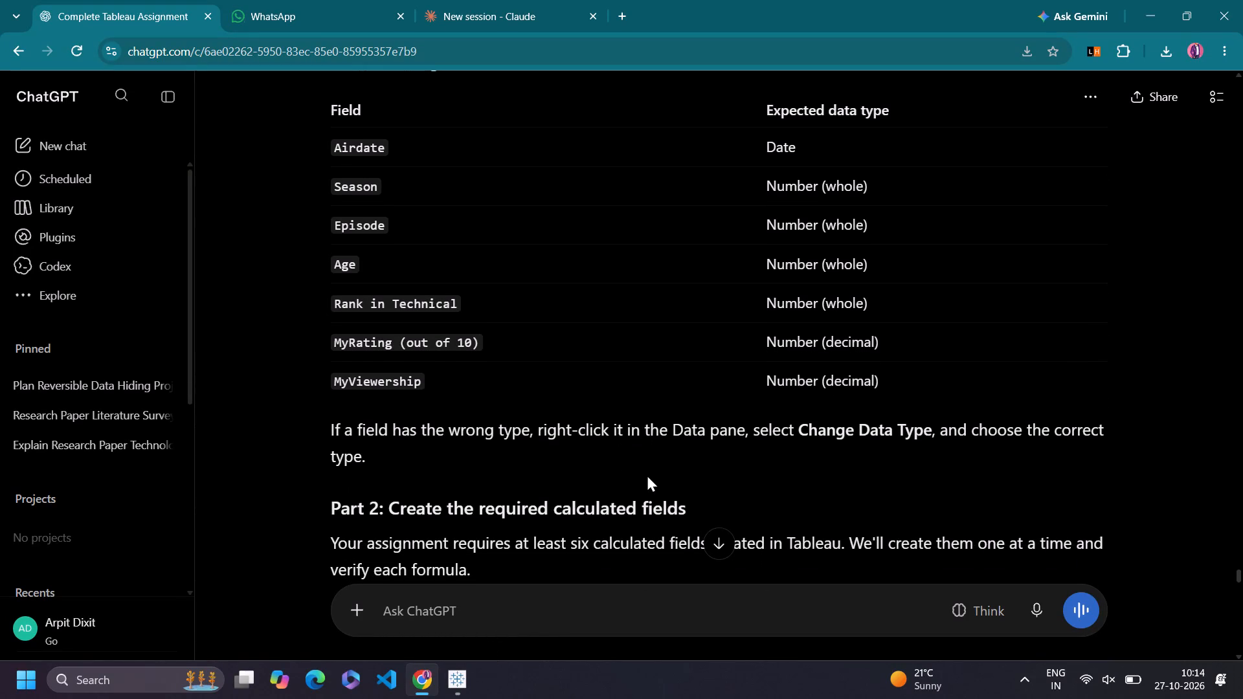
scroll(647, 474, down, 2)
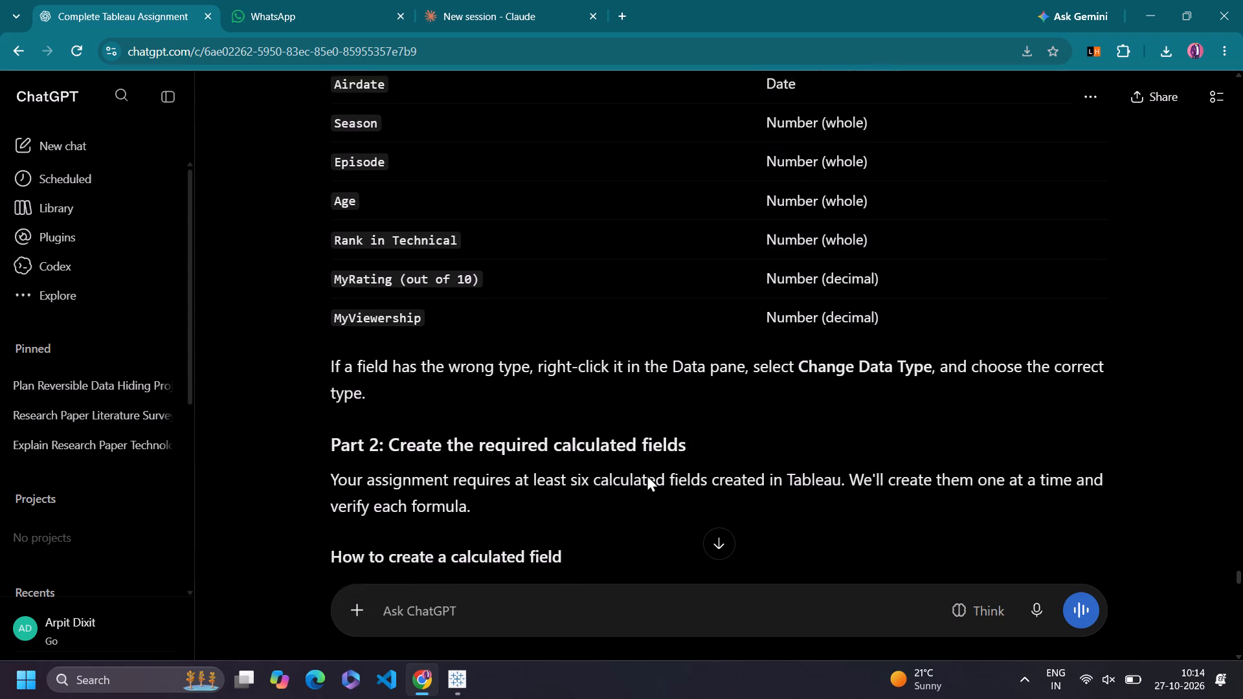
scroll(647, 474, down, 3)
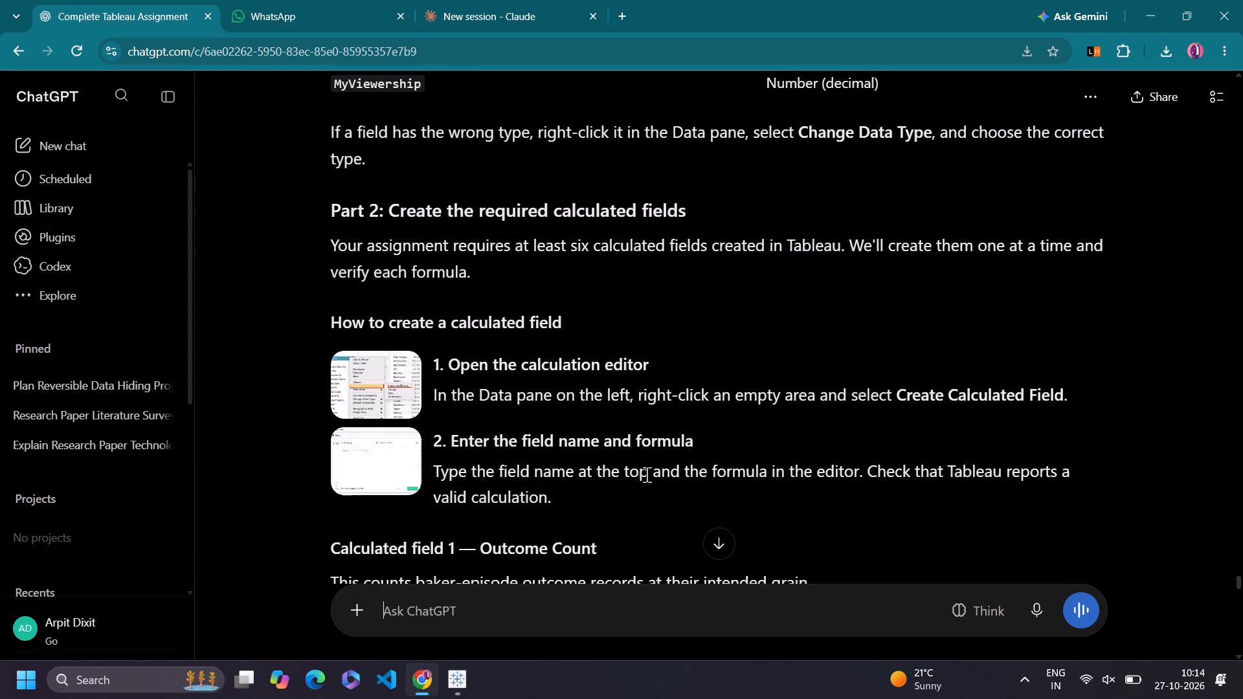
scroll(647, 474, down, 3)
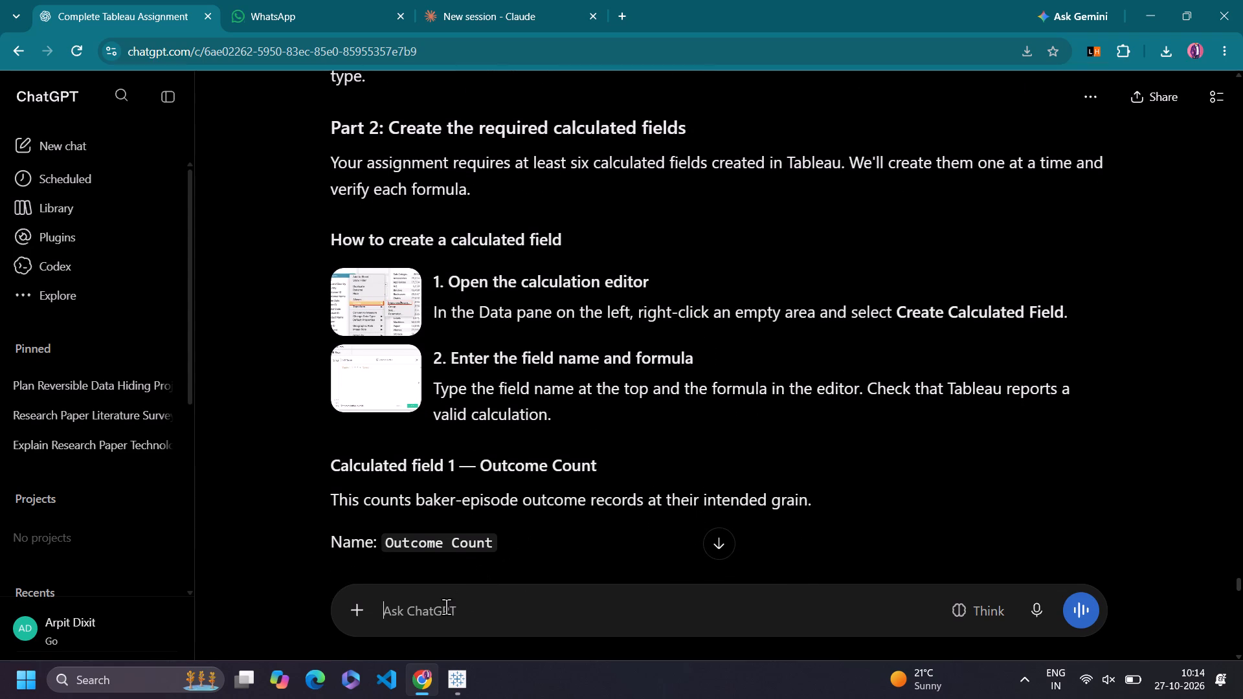
scroll(637, 471, up, 1)
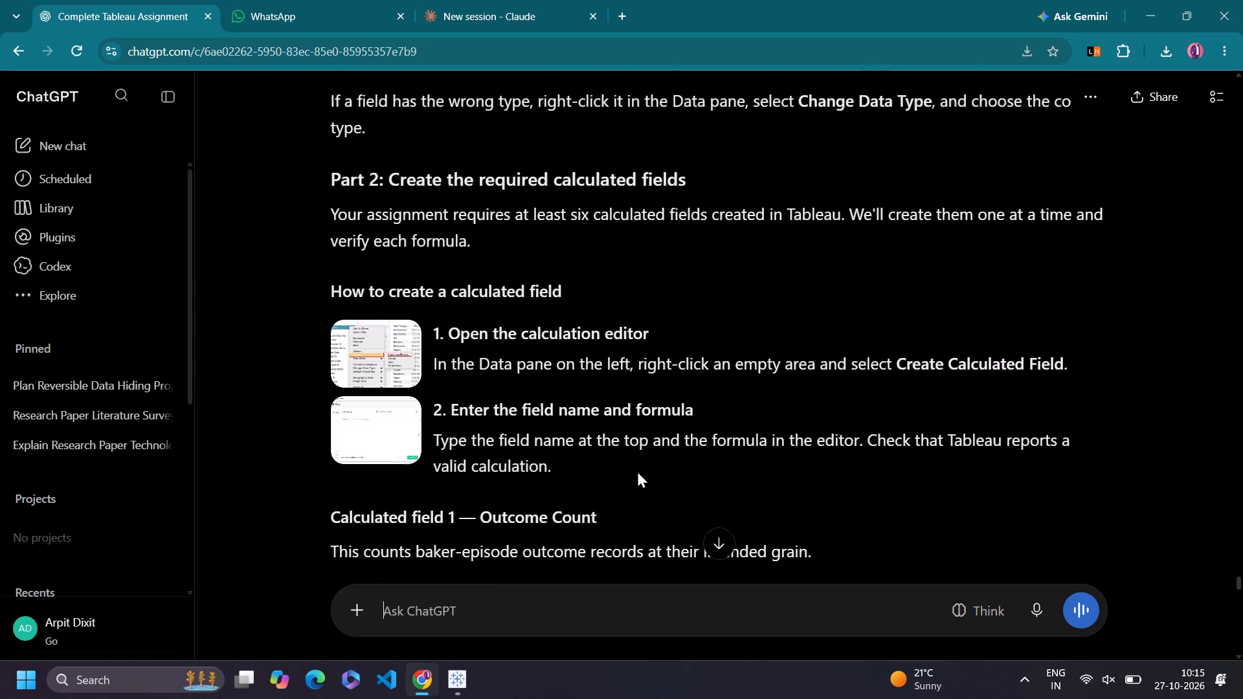
scroll(637, 471, up, 1)
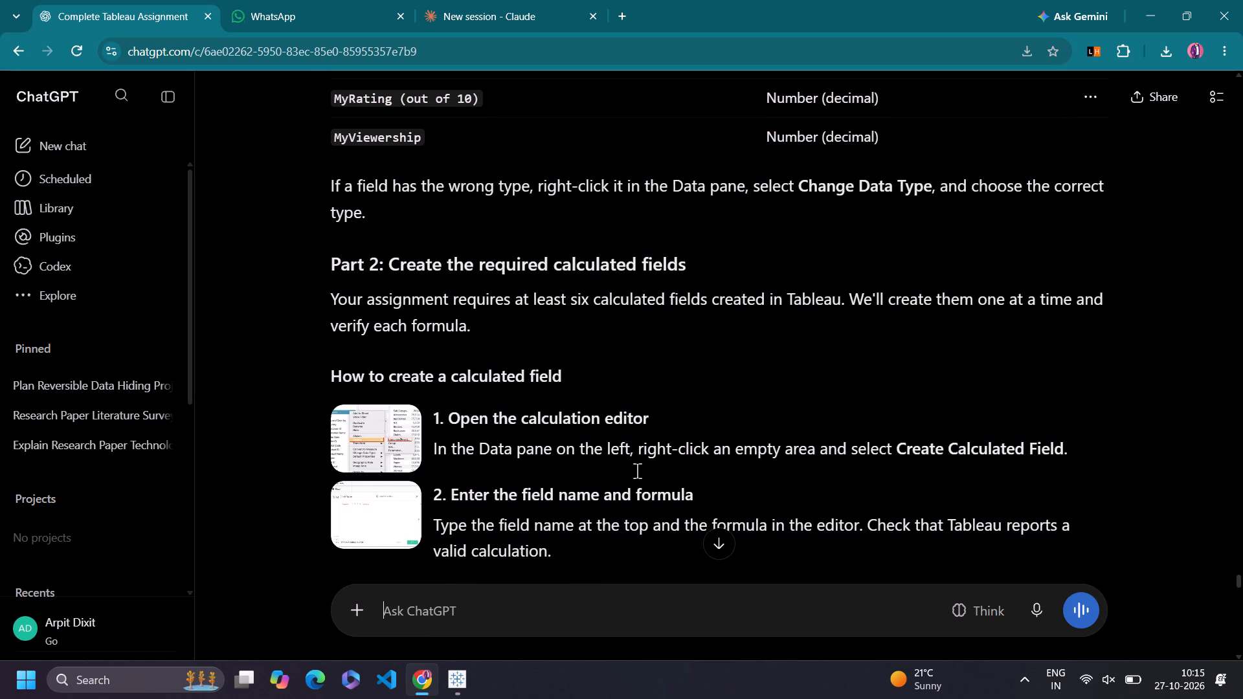
scroll(637, 471, up, 4)
Recheck ChatGPT's expected data types table, switch to Tableau, and look through the fields of Bakers.csv and ChallengeBakes.csv for the listed ones.
scroll(637, 471, up, 3)
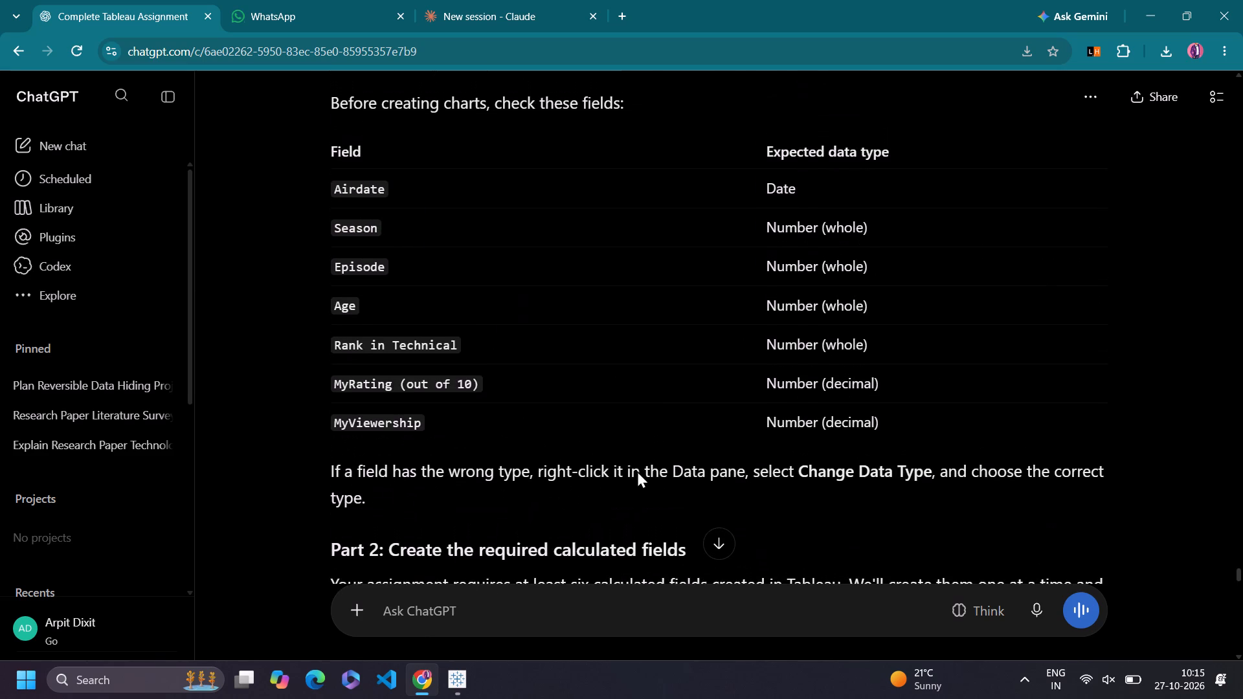
scroll(637, 471, up, 1)
click(447, 671)
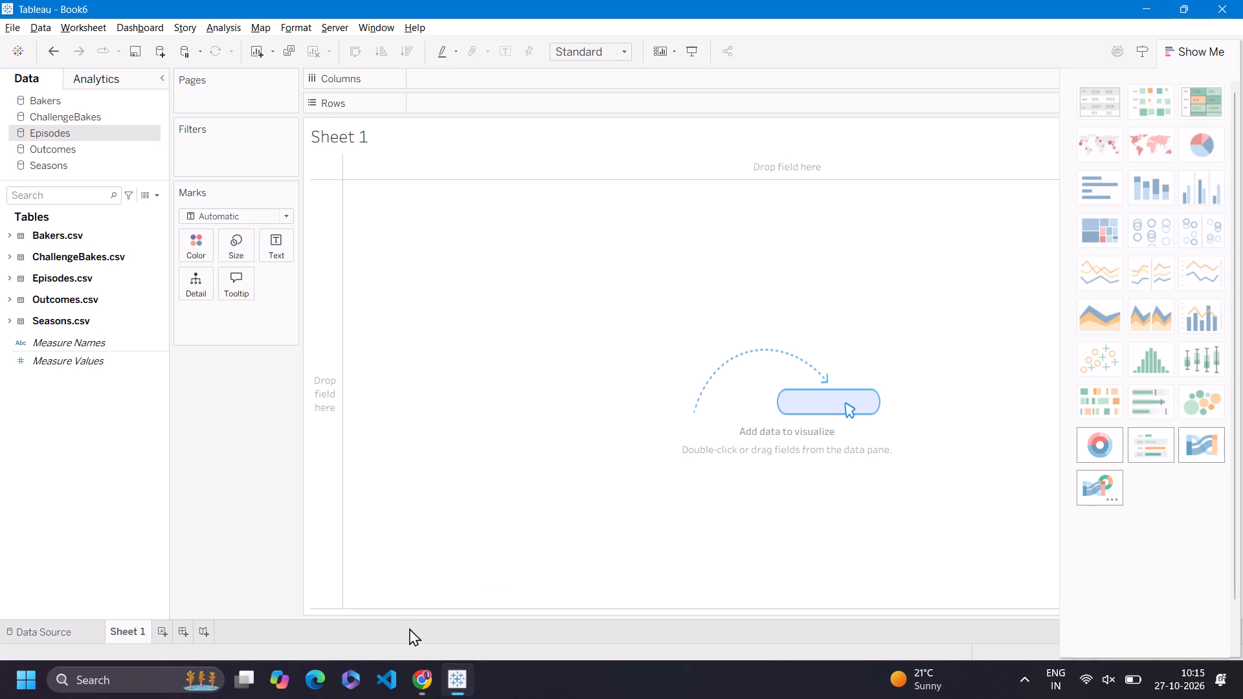
click(7, 236)
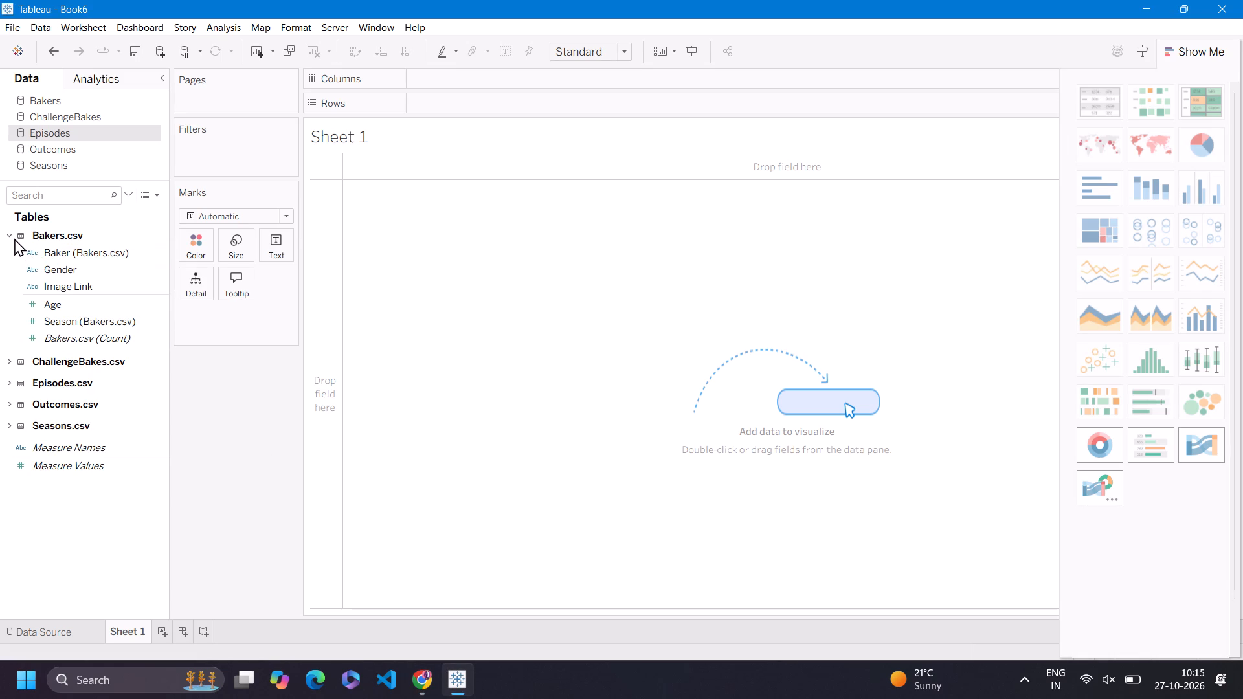
click(12, 237)
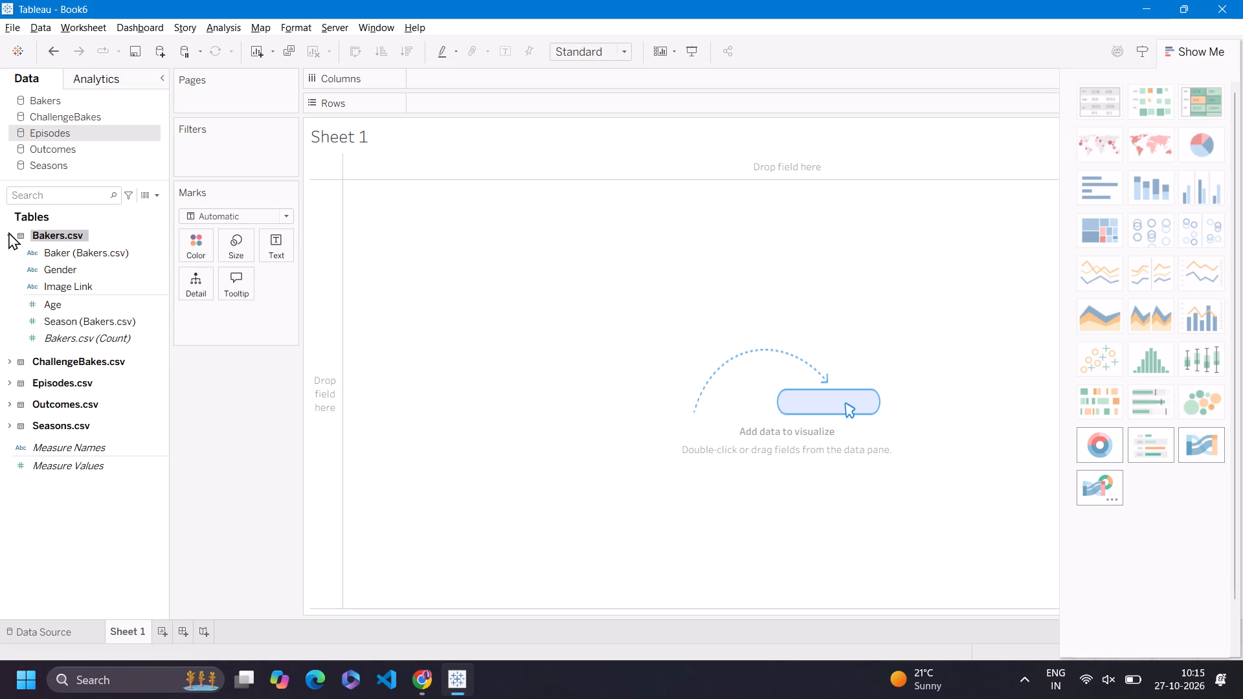
click(8, 232)
click(7, 254)
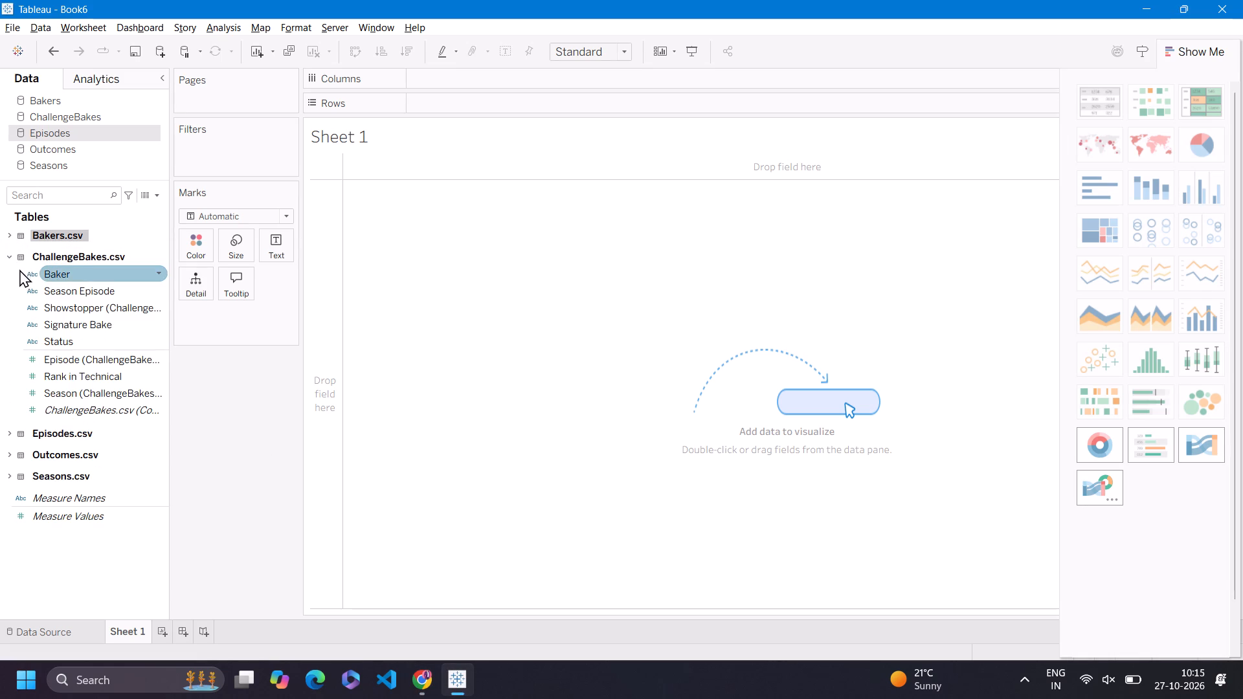
click(10, 256)
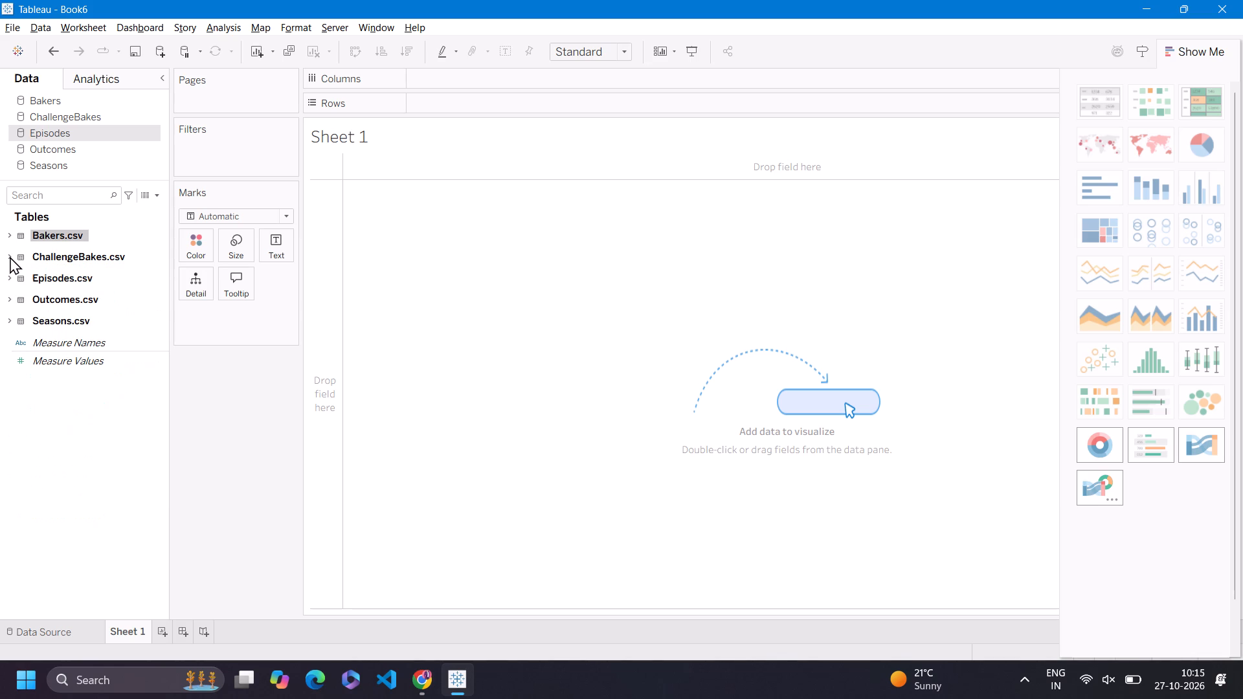
Set the data type of the Airdate field in the Episodes.csv table to Date, checking it against ChatGPT's list in Chrome.
click(10, 282)
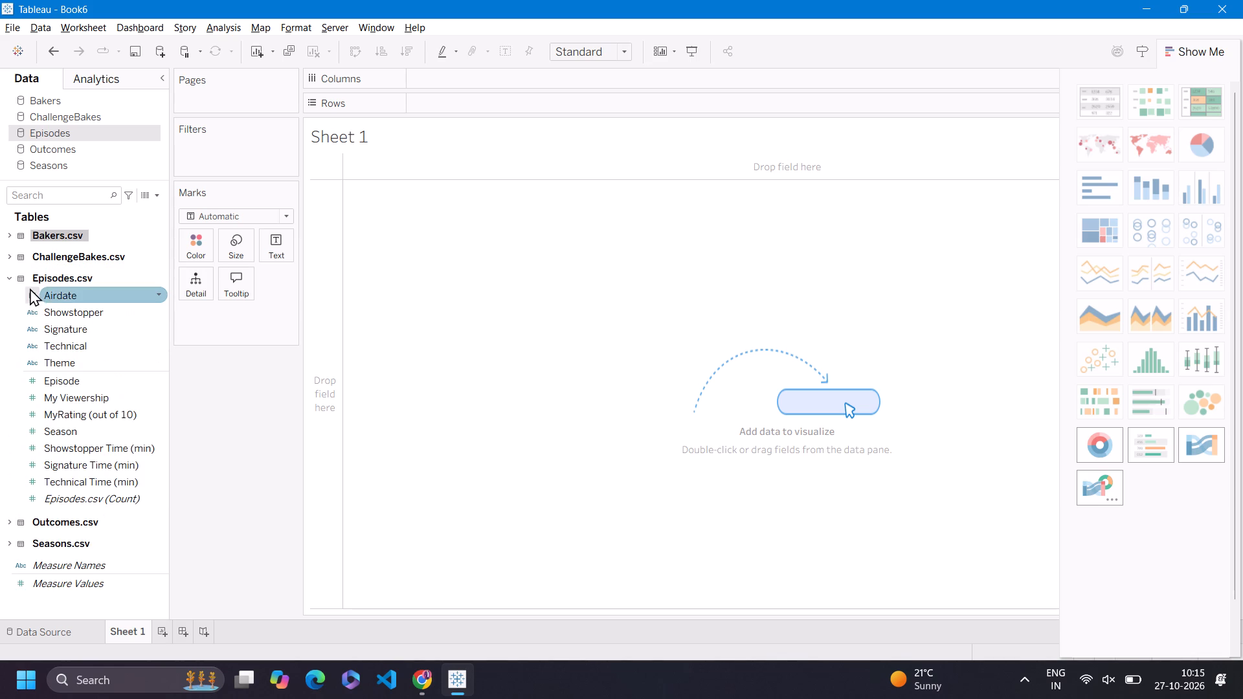
click(62, 293)
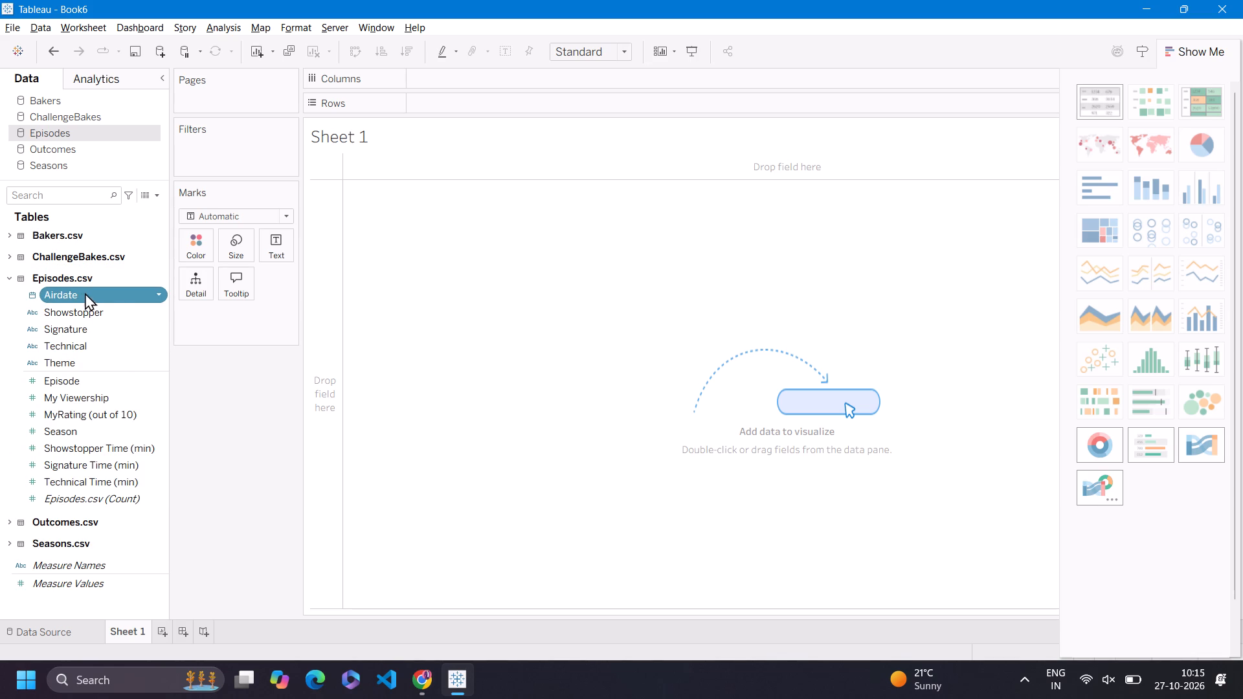
click(134, 293)
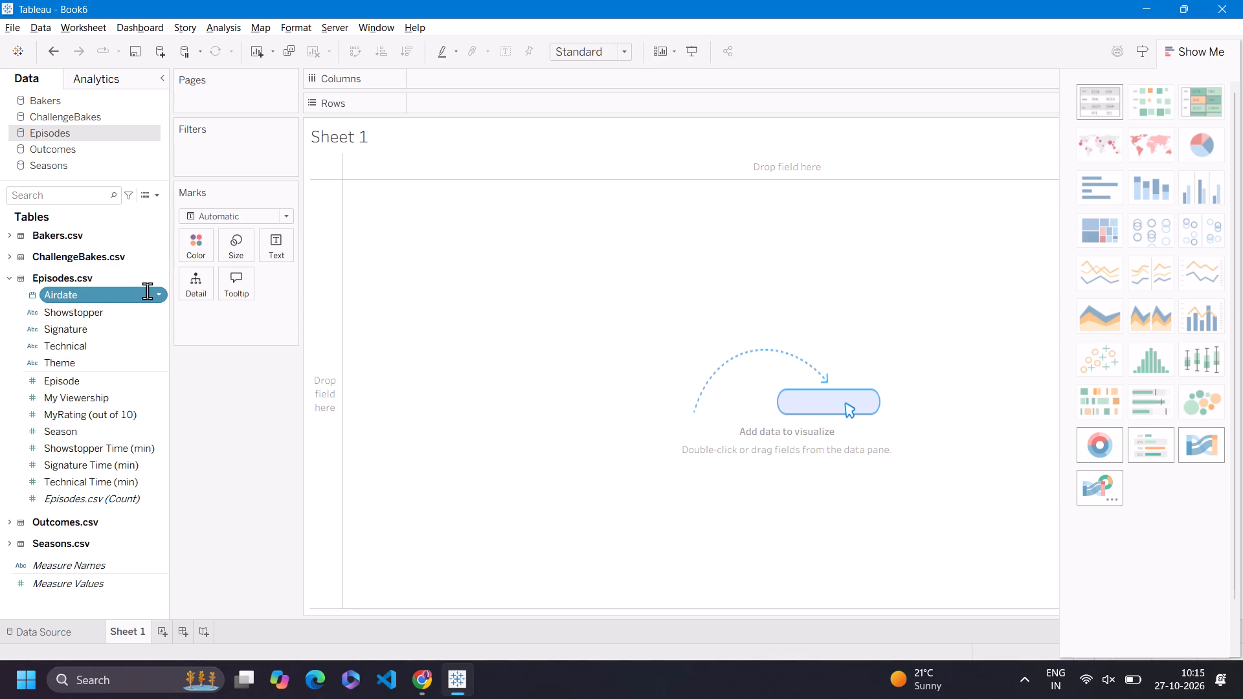
click(154, 296)
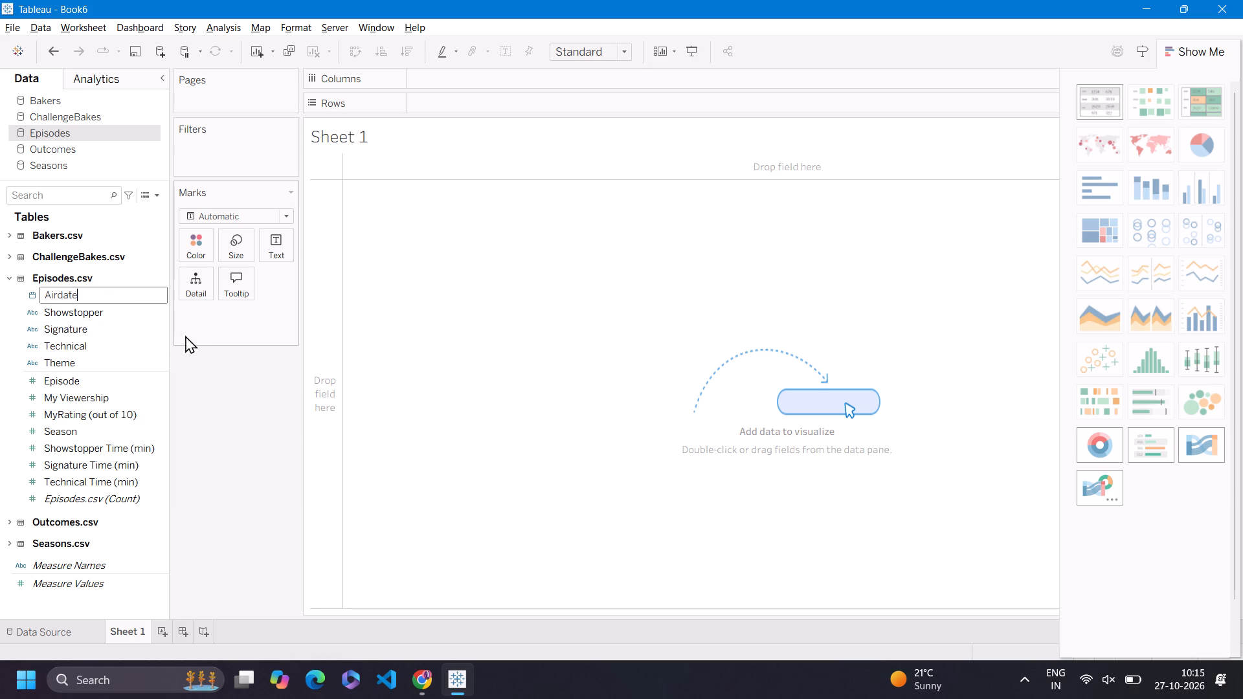
click(215, 366)
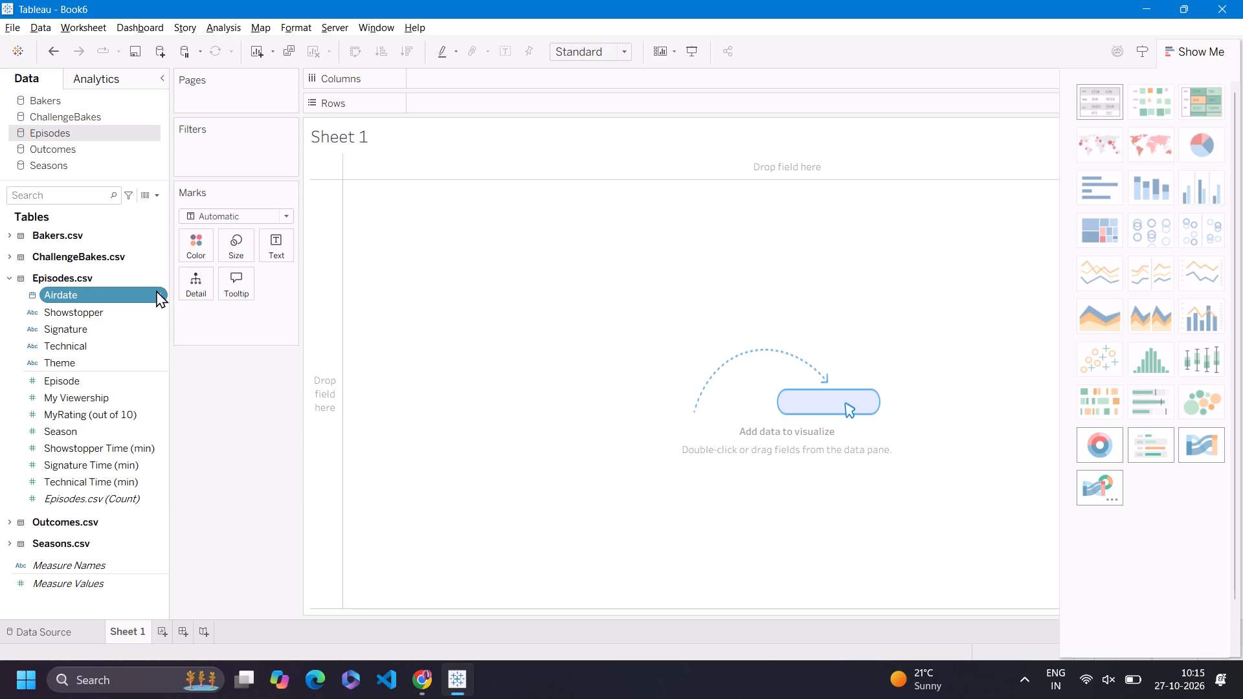
click(156, 290)
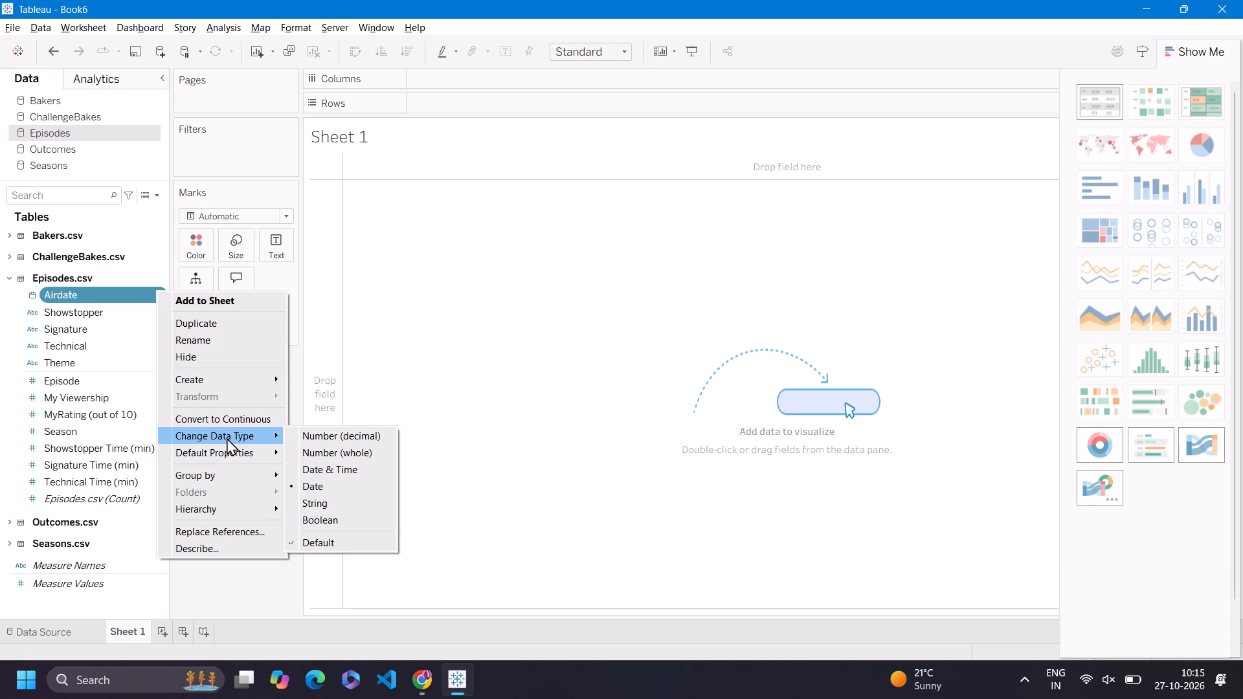
click(428, 677)
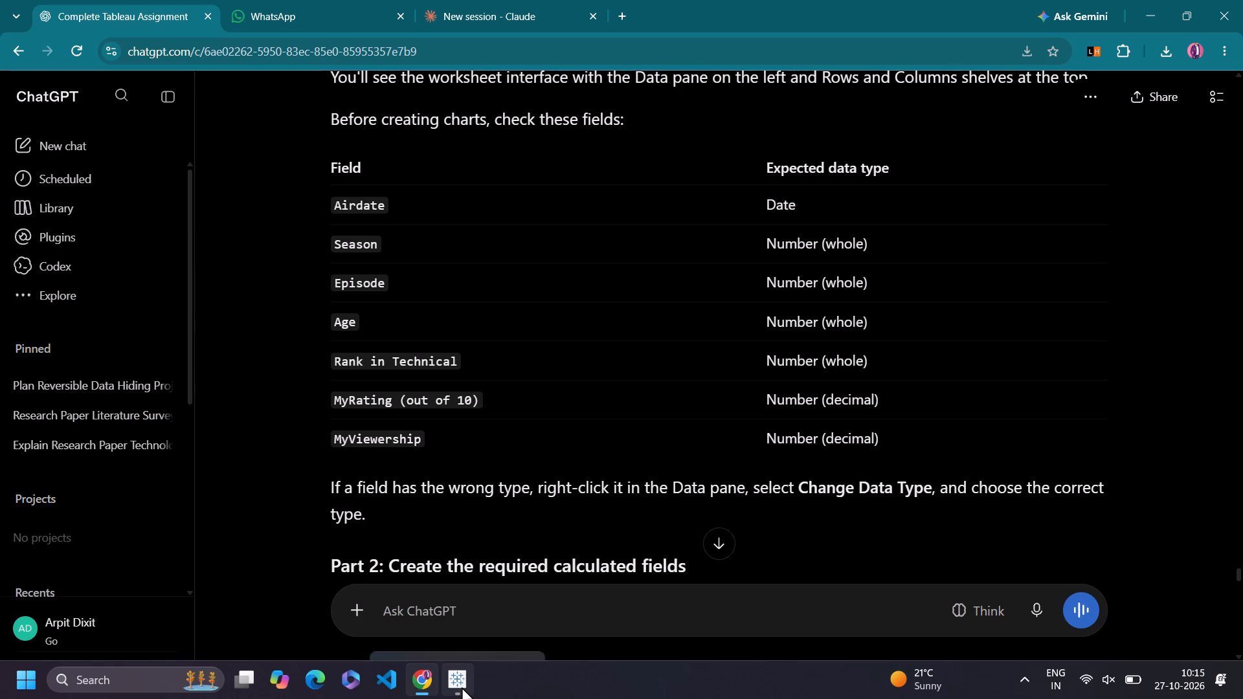
click(462, 687)
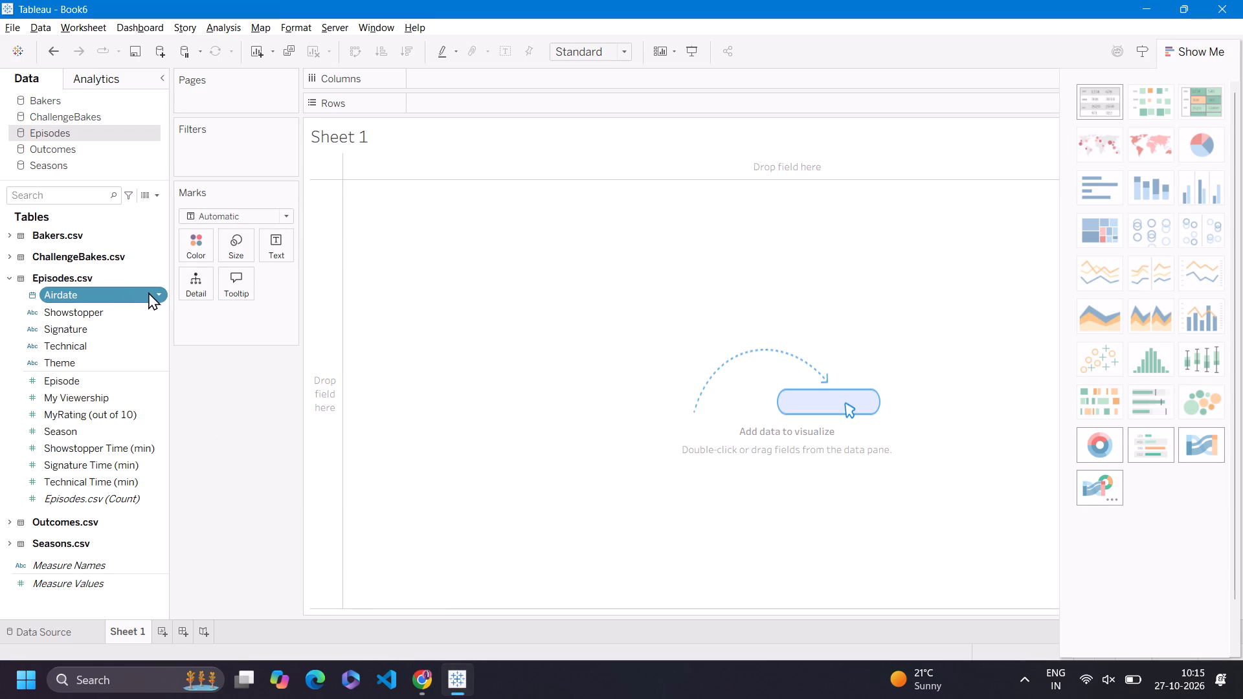
click(157, 293)
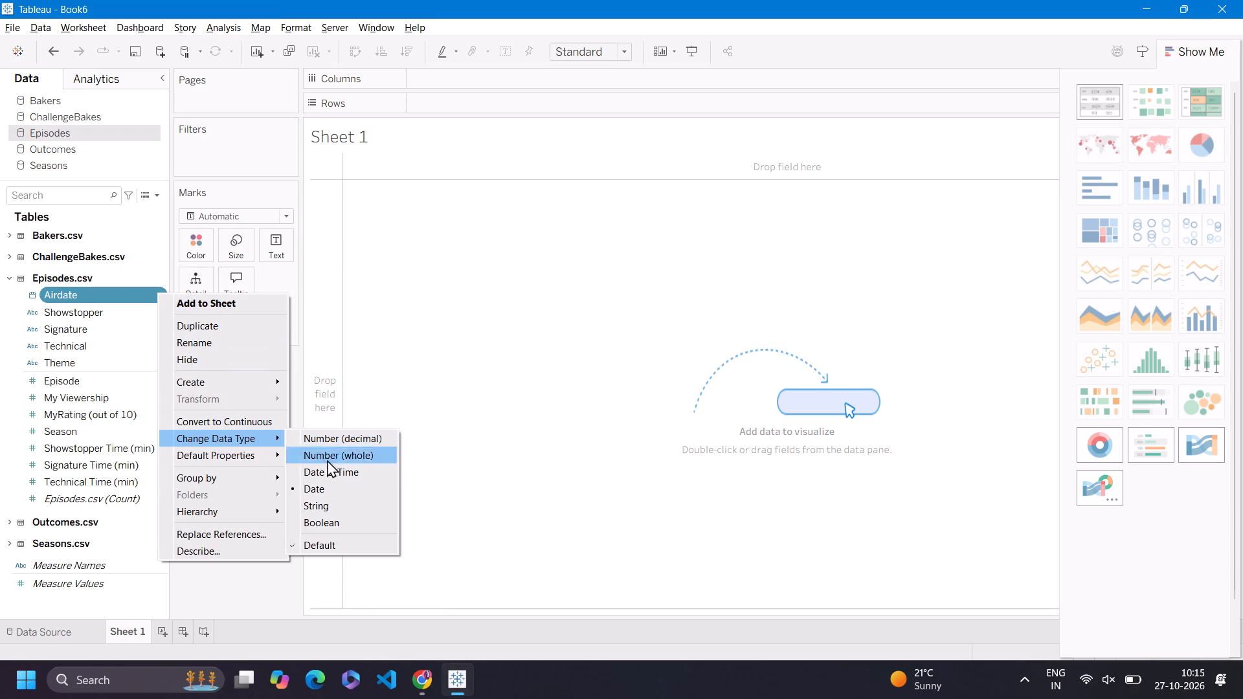
click(328, 487)
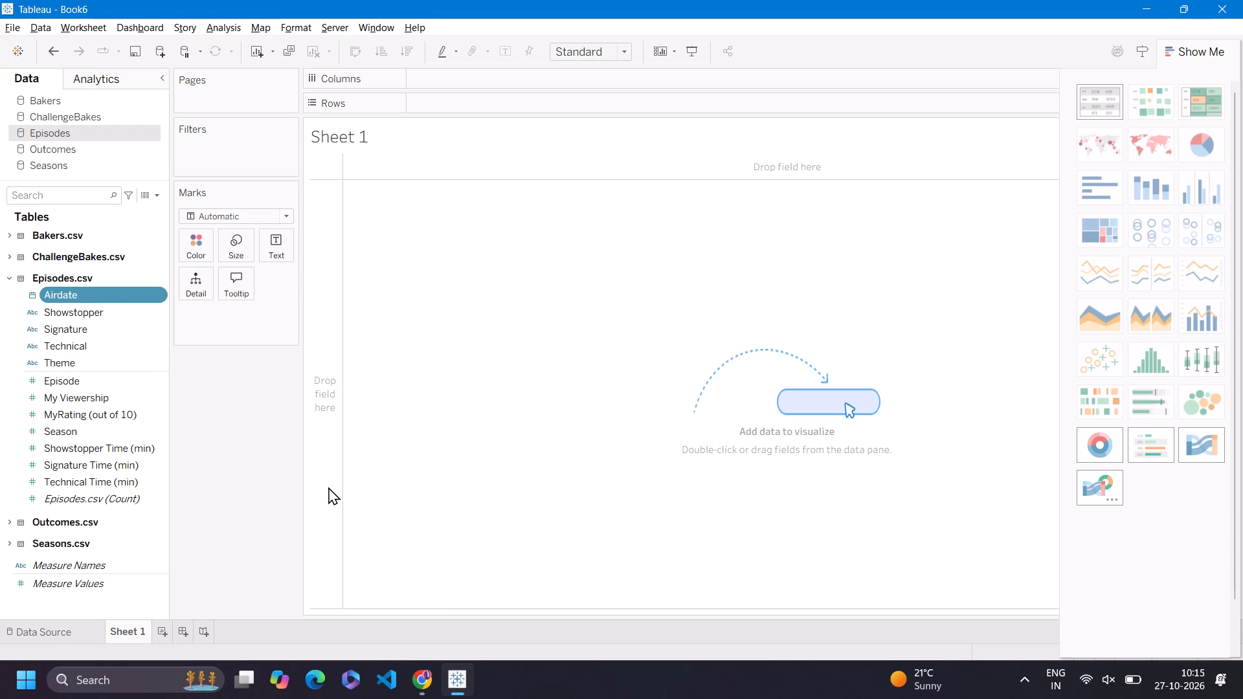
Look through the fields and data types of the Outcomes.csv, Seasons.csv and Bakers.csv tables.
click(6, 280)
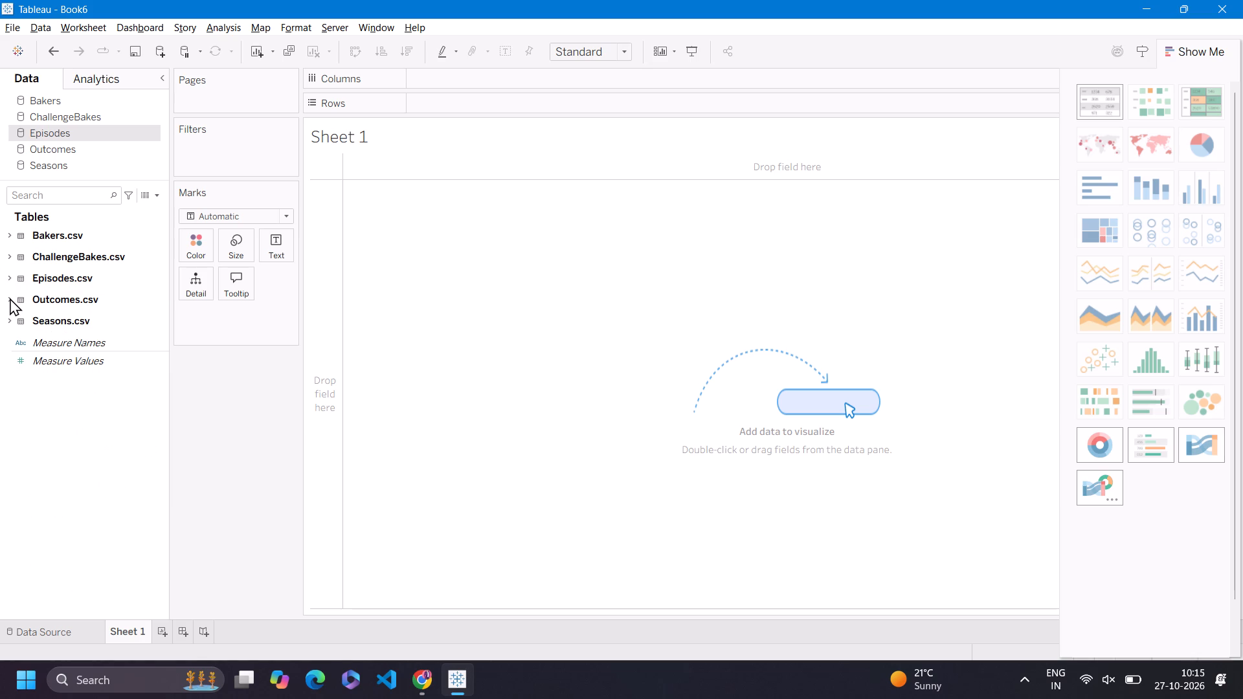
click(10, 298)
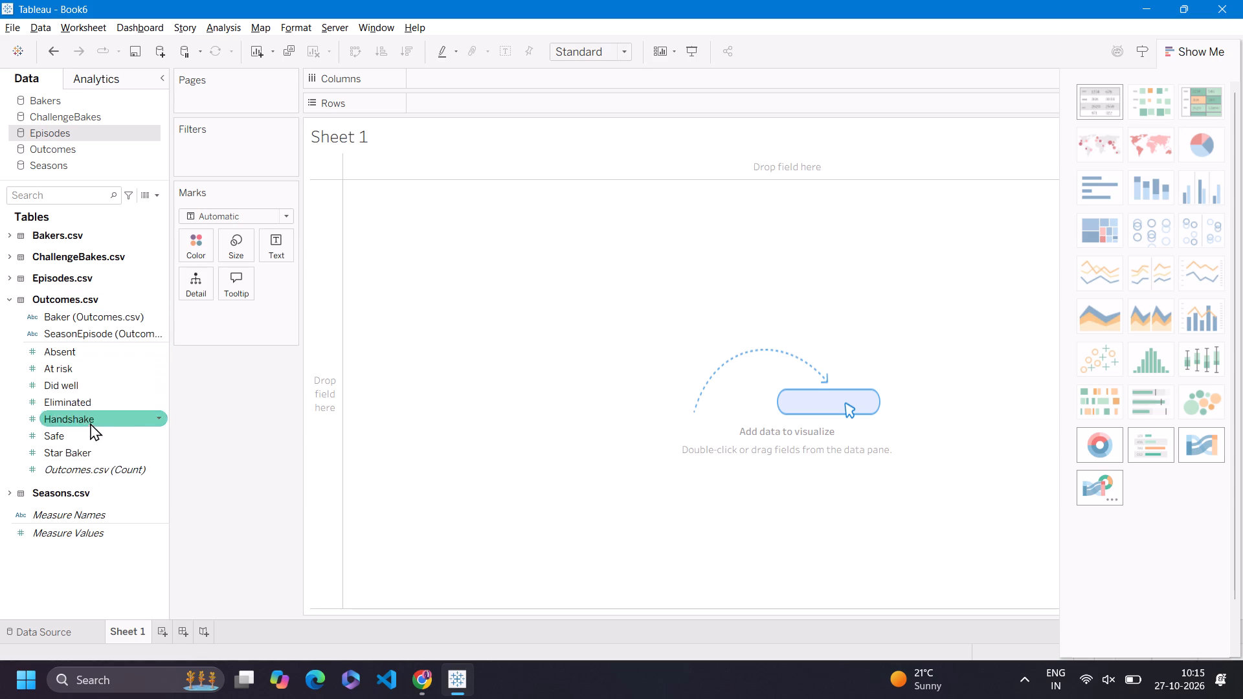
click(4, 301)
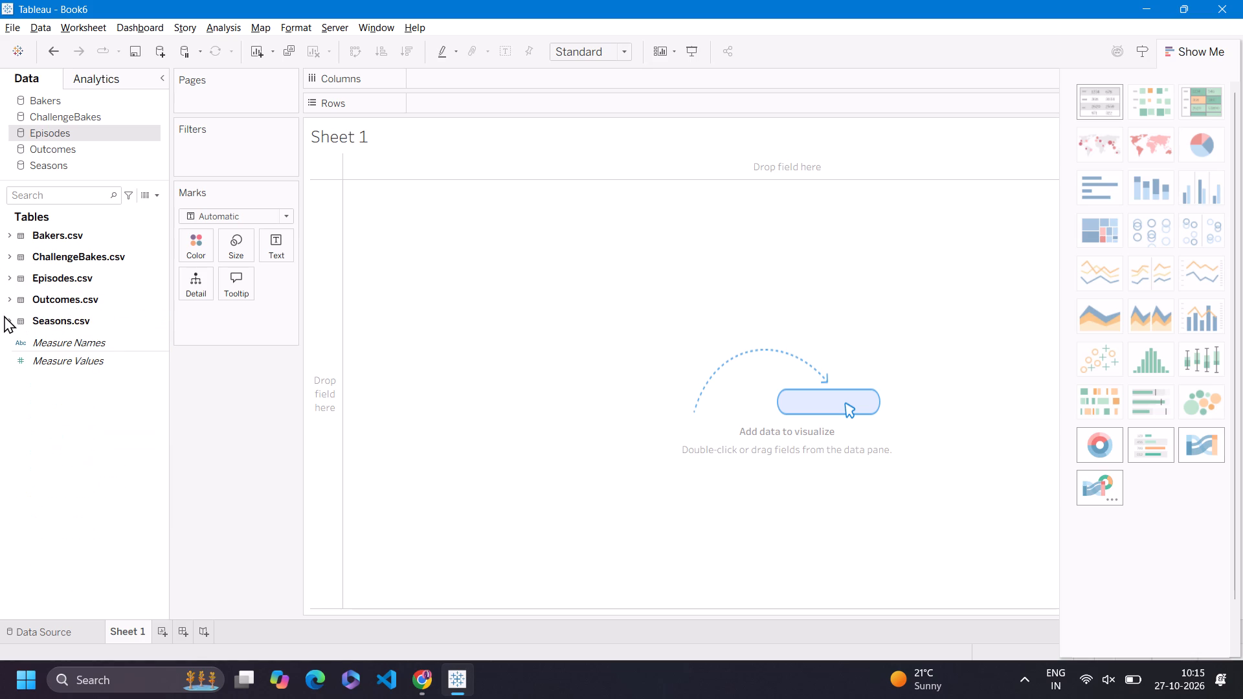
click(10, 319)
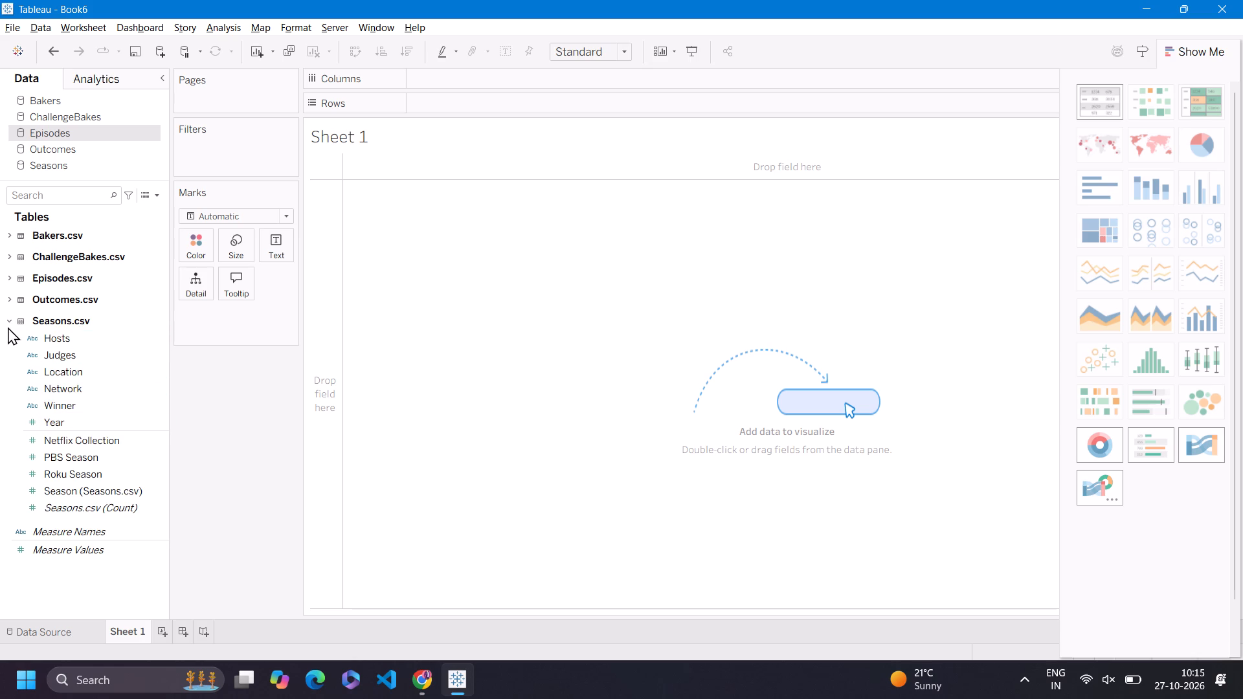
click(11, 319)
click(10, 231)
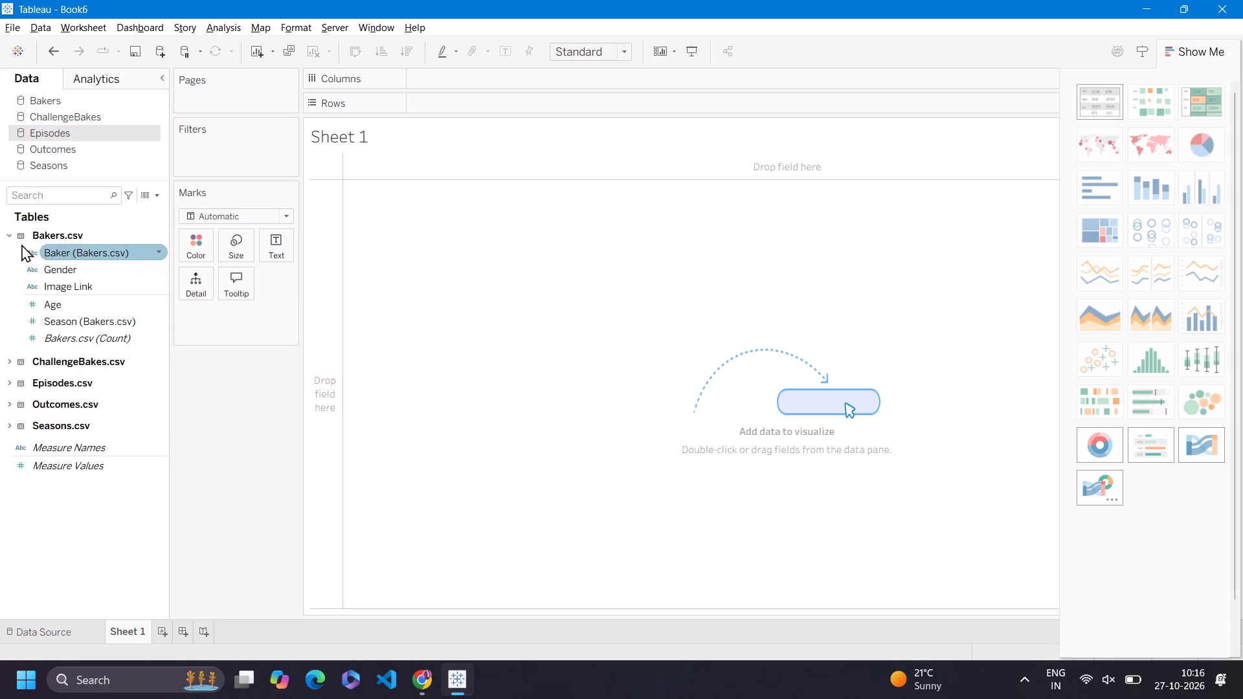
click(13, 236)
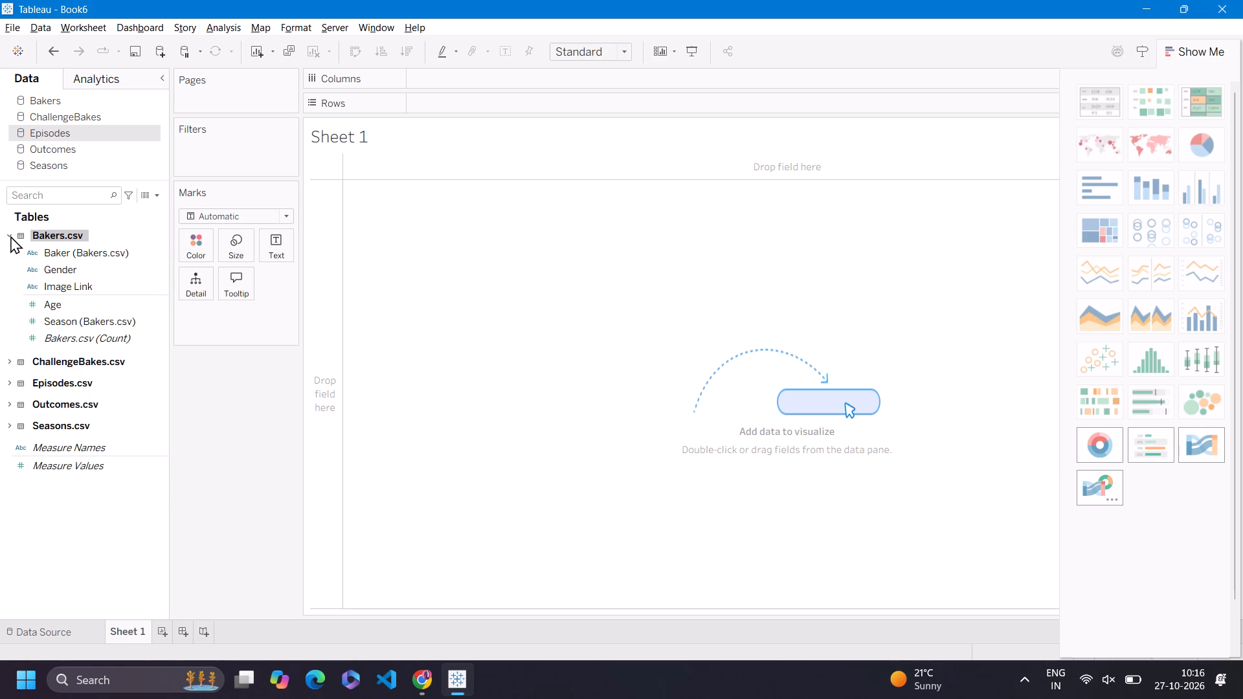
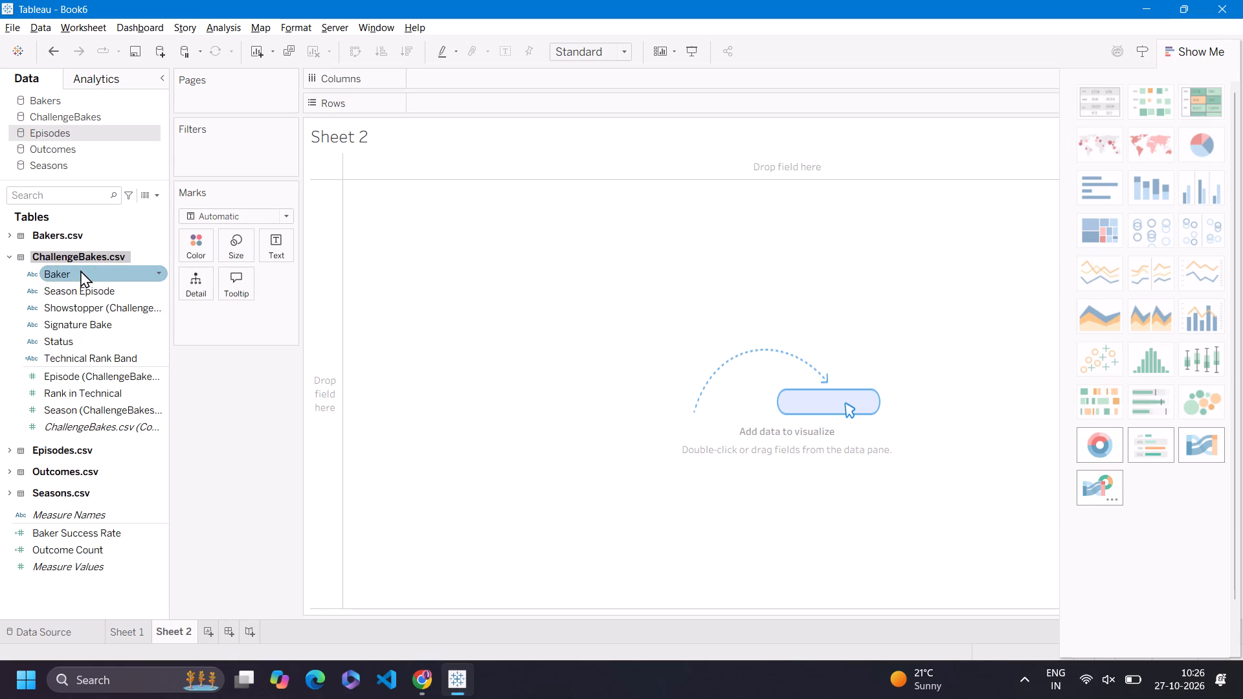
drag(80, 270, 512, 103)
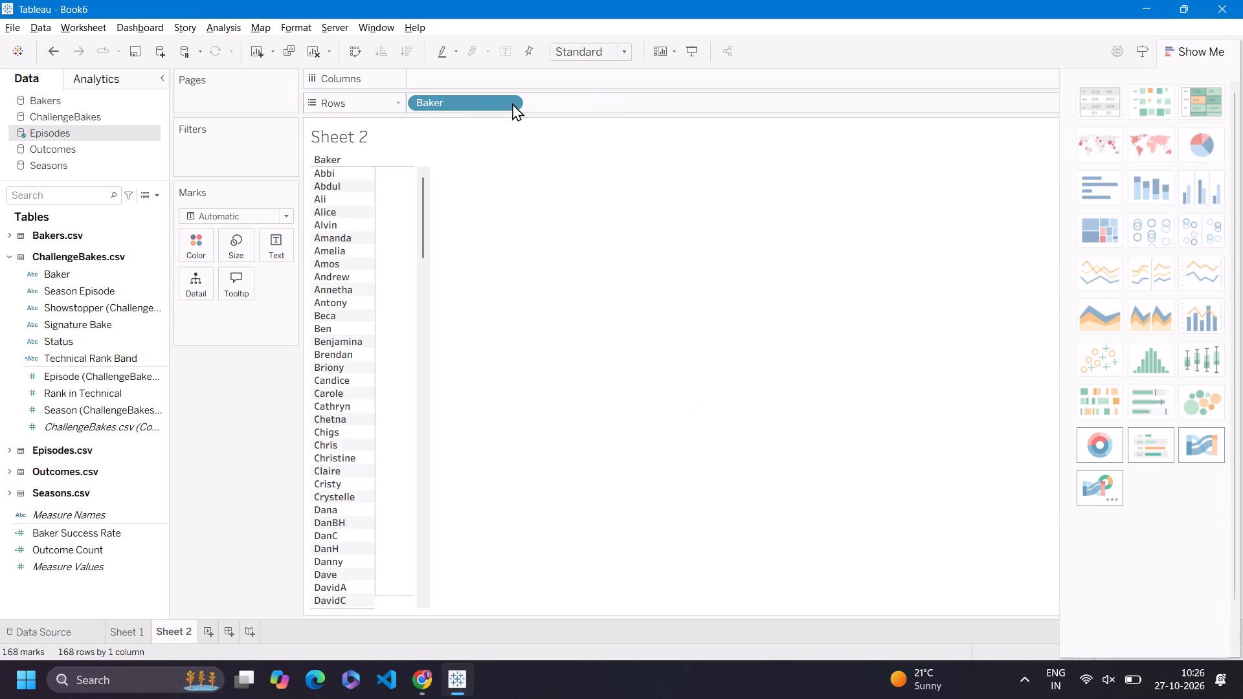
Read ChatGPT's Step 3 on the Star Baker count, return to Tableau, collapse ChallengeBakes.csv and expand the Outcomes.csv table.
key(alt+Tab)
scroll(525, 430, down, 1)
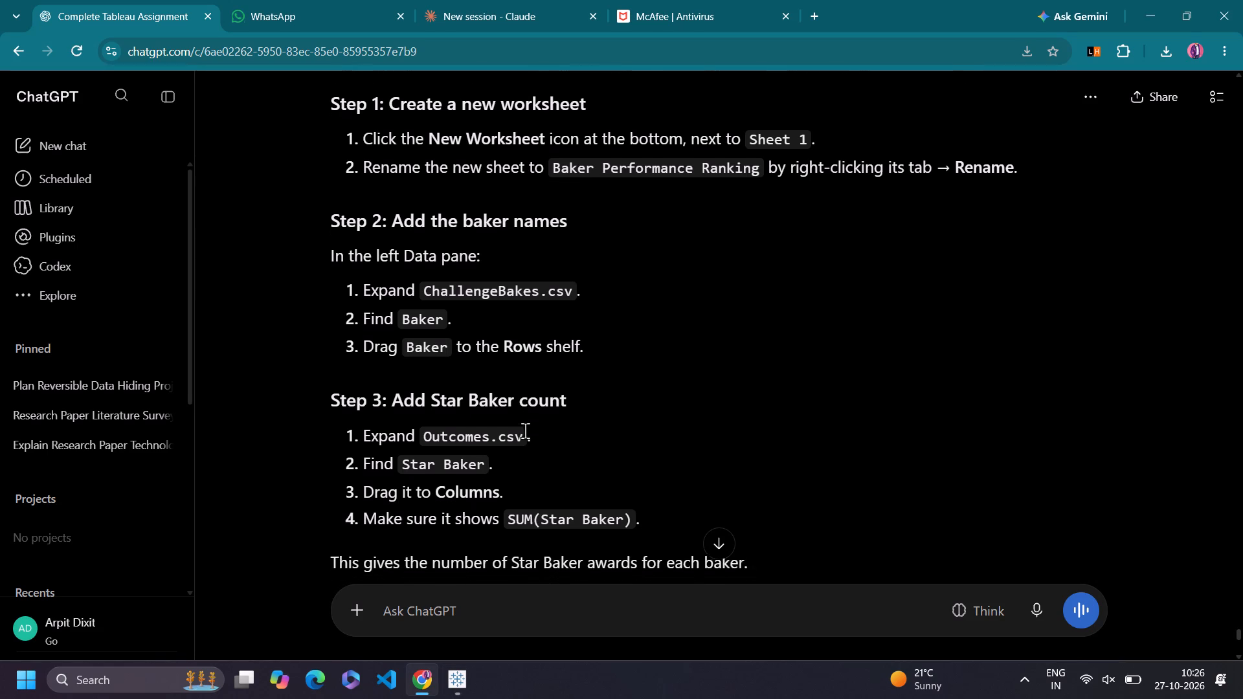
scroll(525, 430, down, 1)
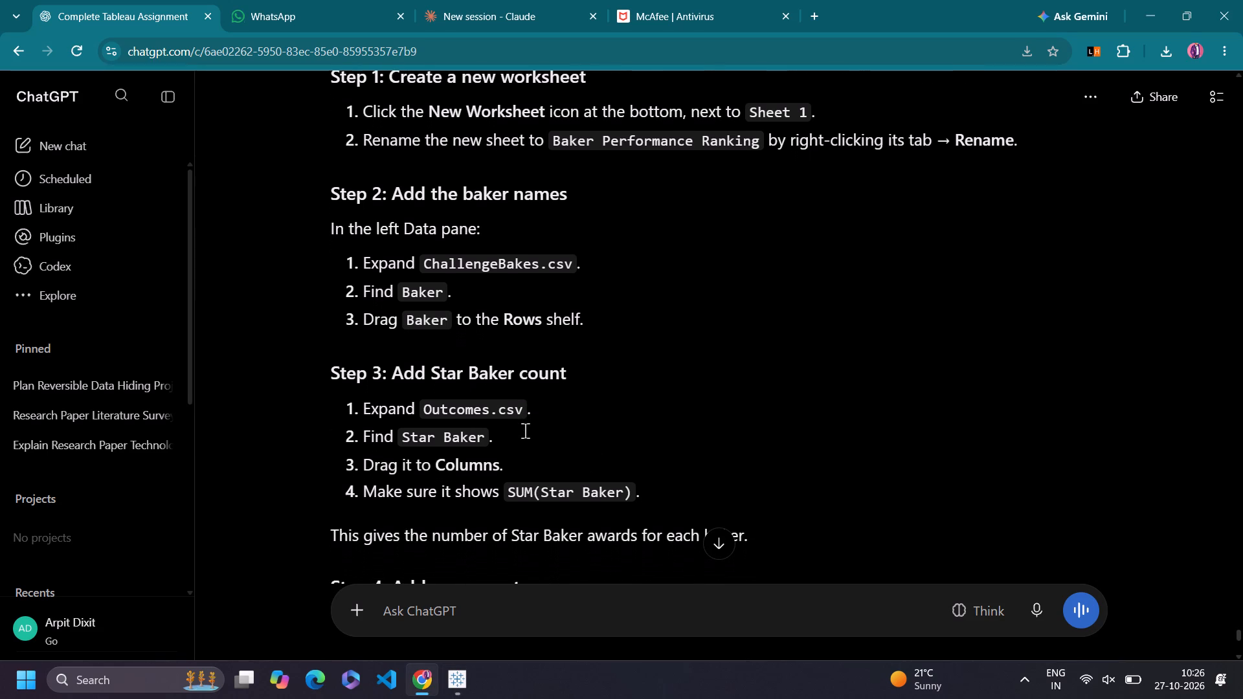
scroll(525, 430, down, 1)
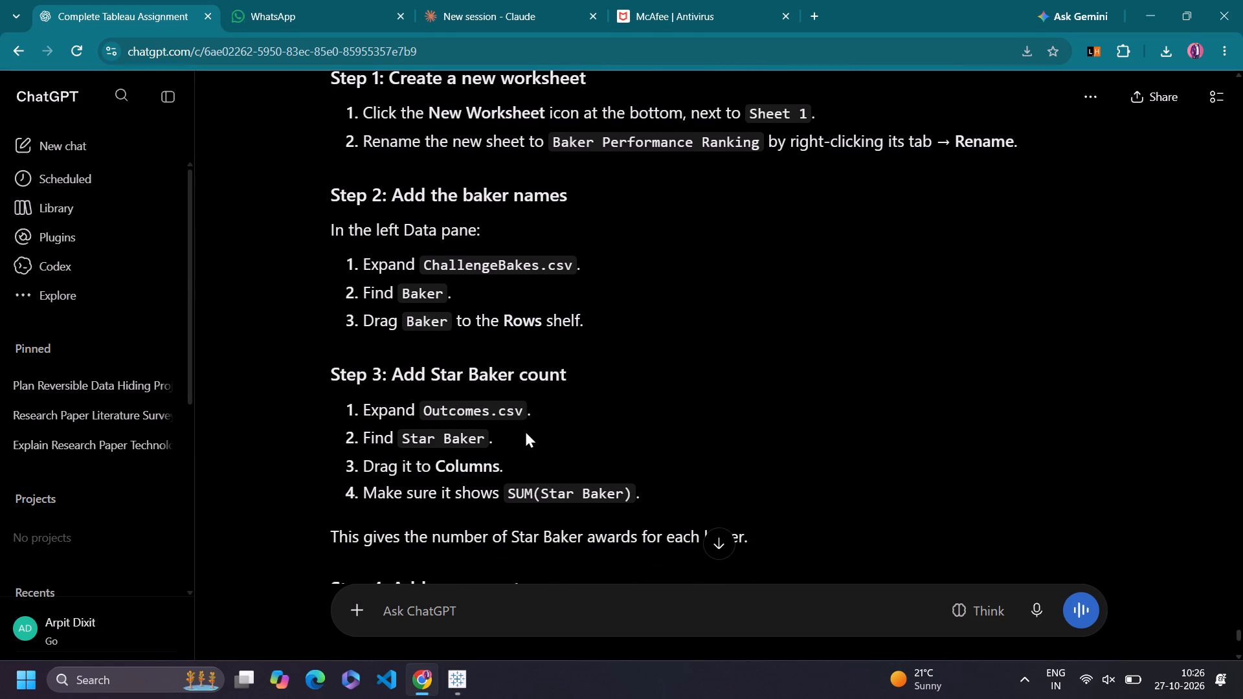
key(alt+Tab)
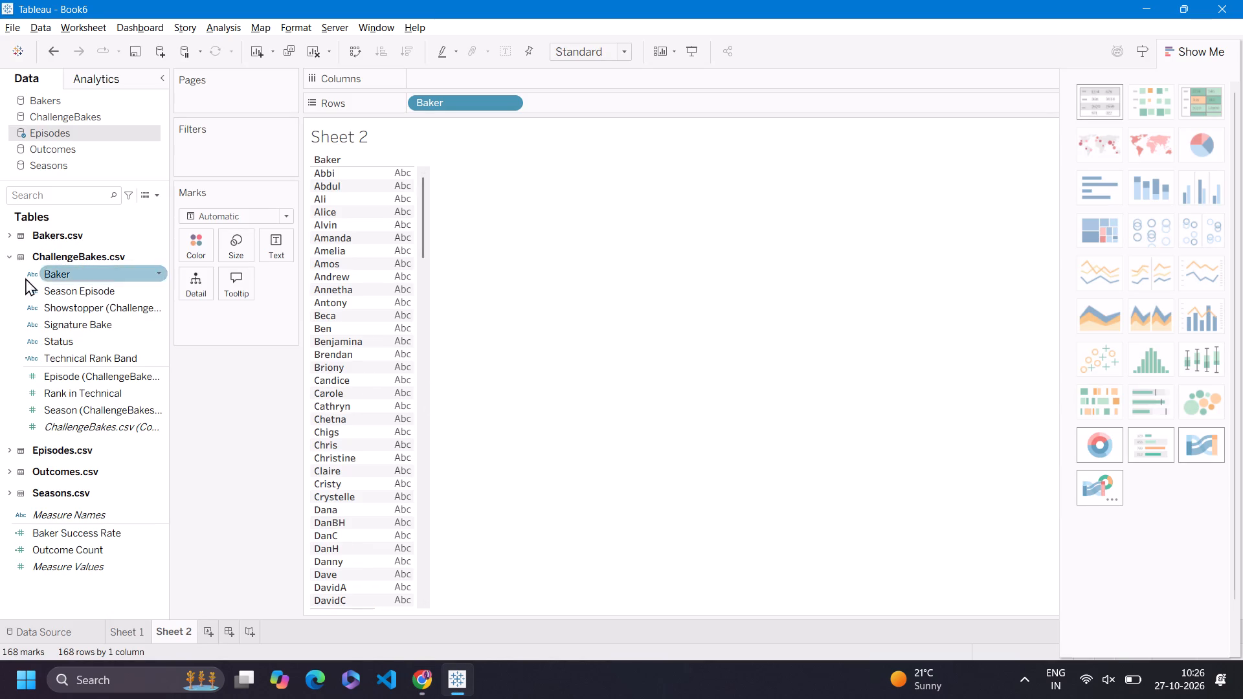
click(8, 259)
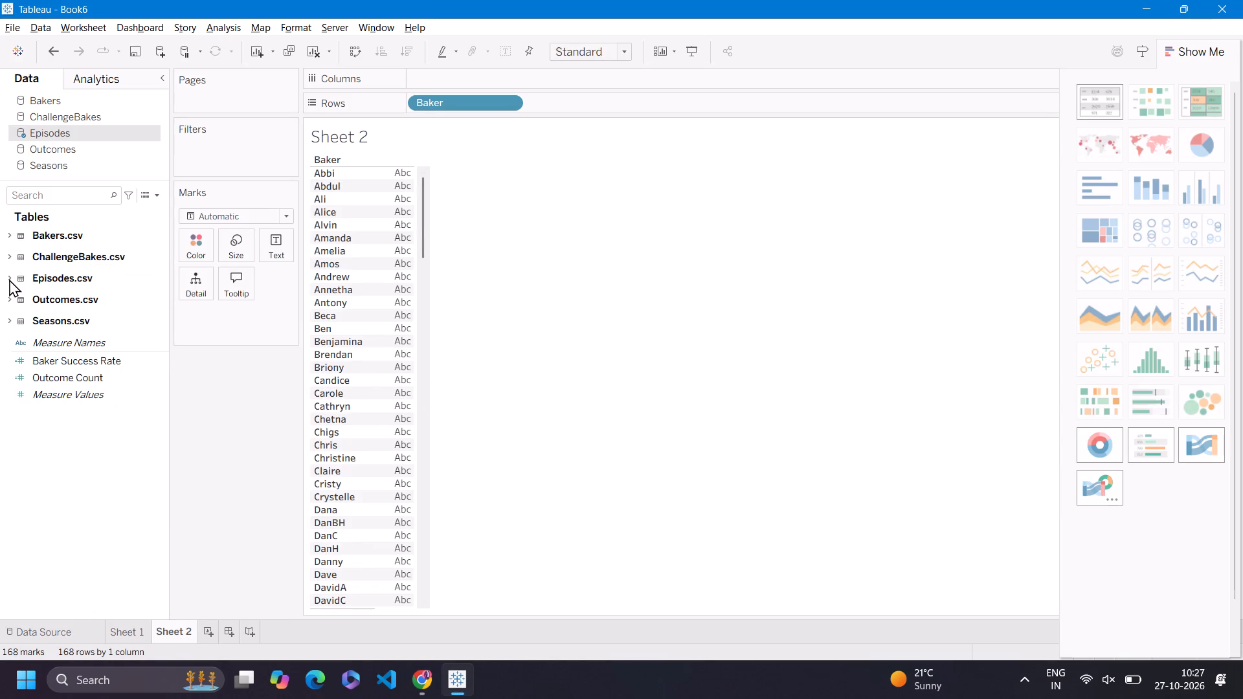
click(9, 281)
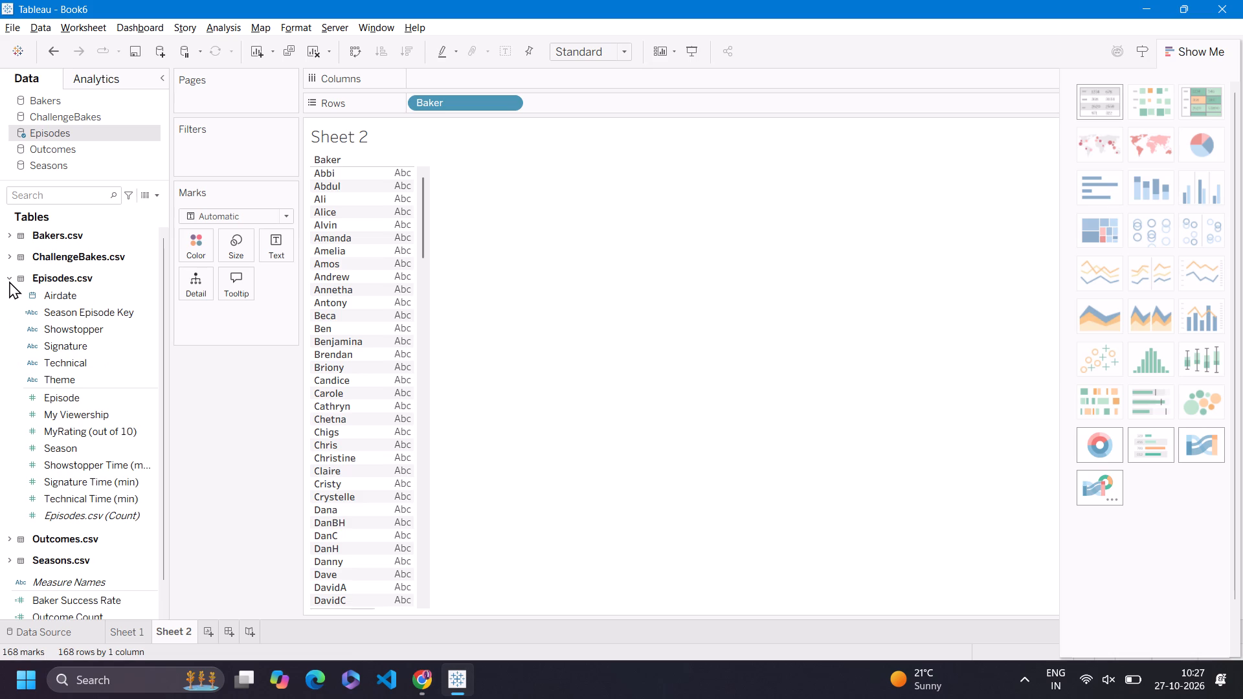
click(9, 281)
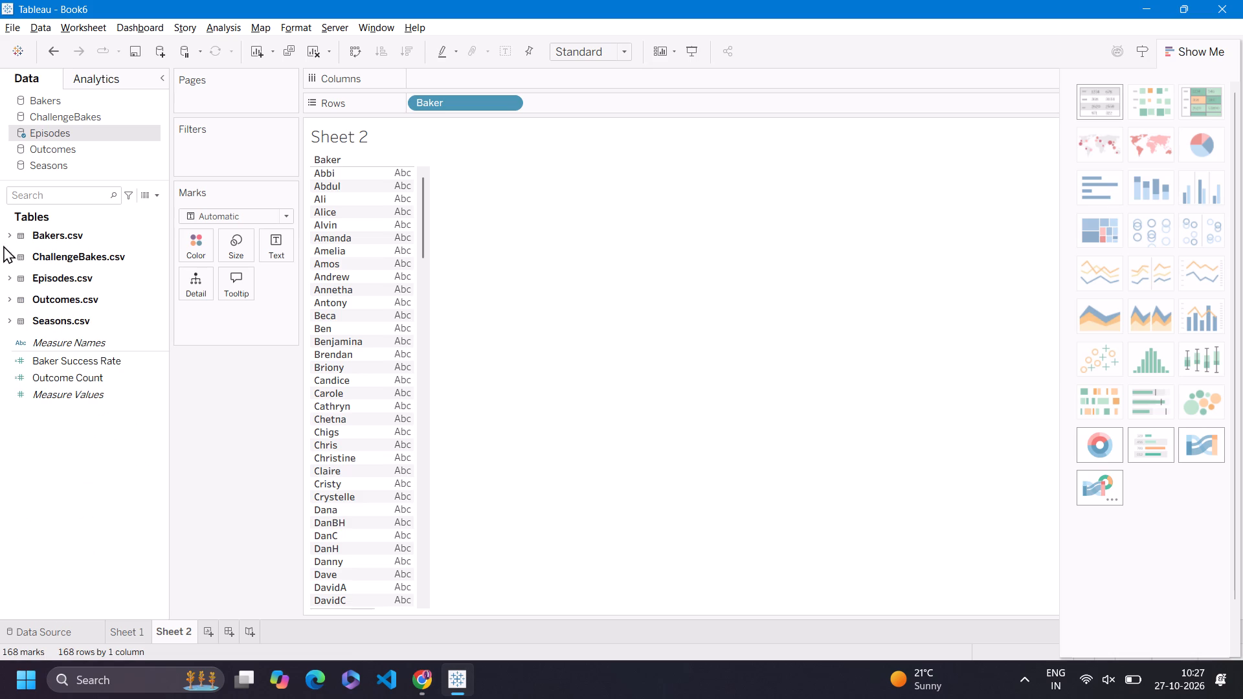
click(8, 238)
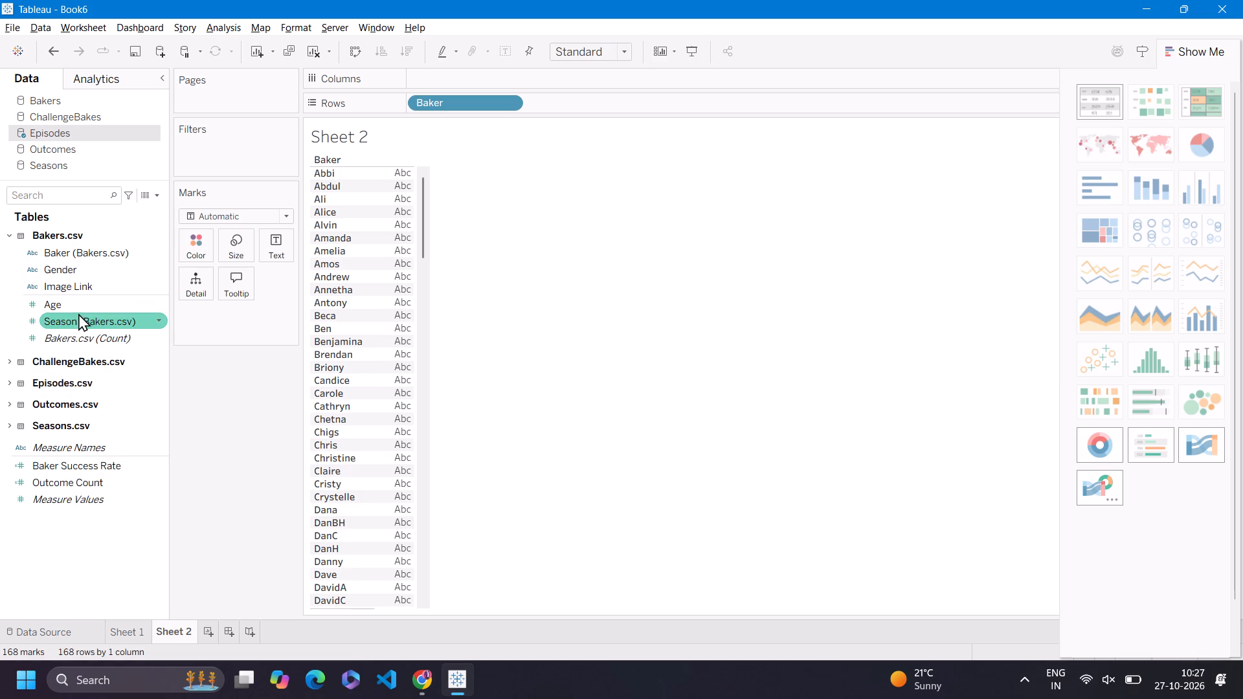
key(alt+Tab)
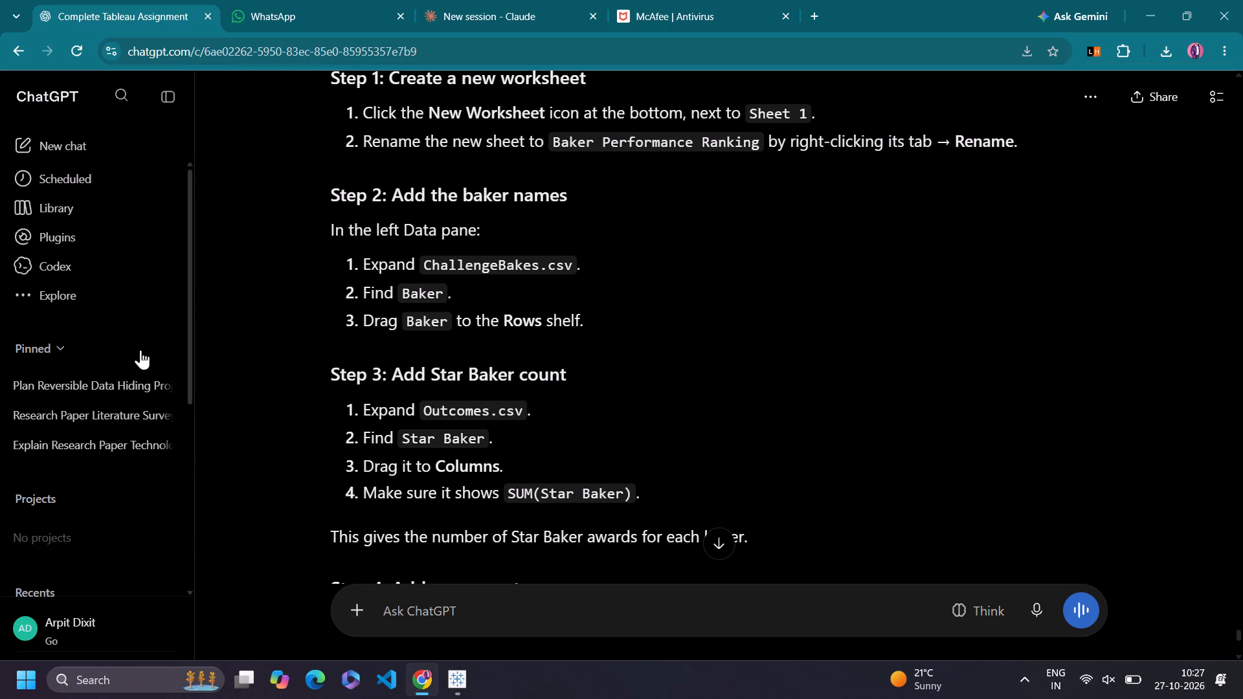
key(alt+Tab)
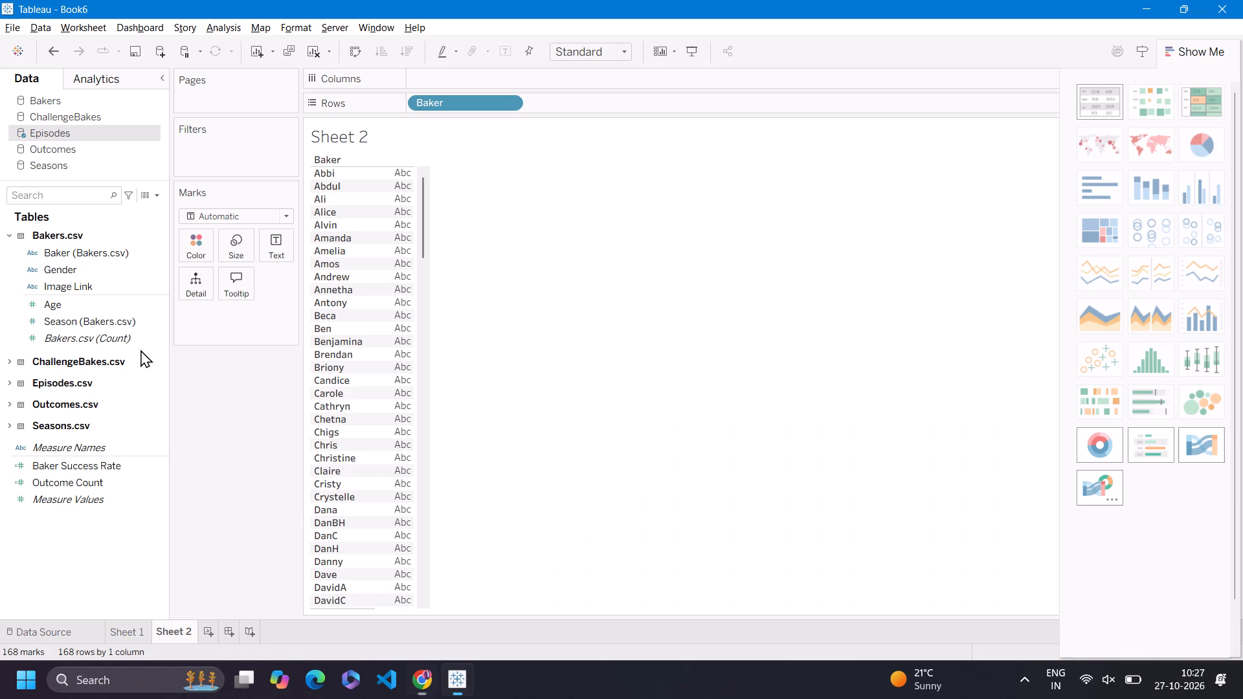
click(10, 236)
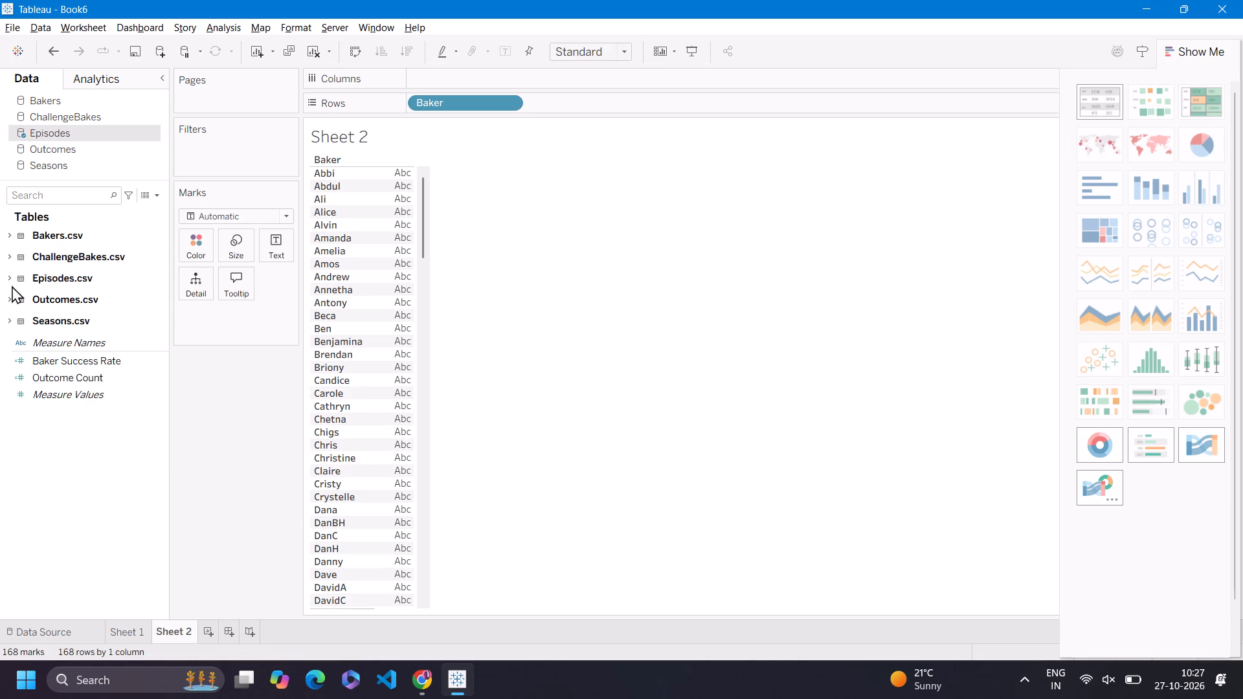
click(8, 296)
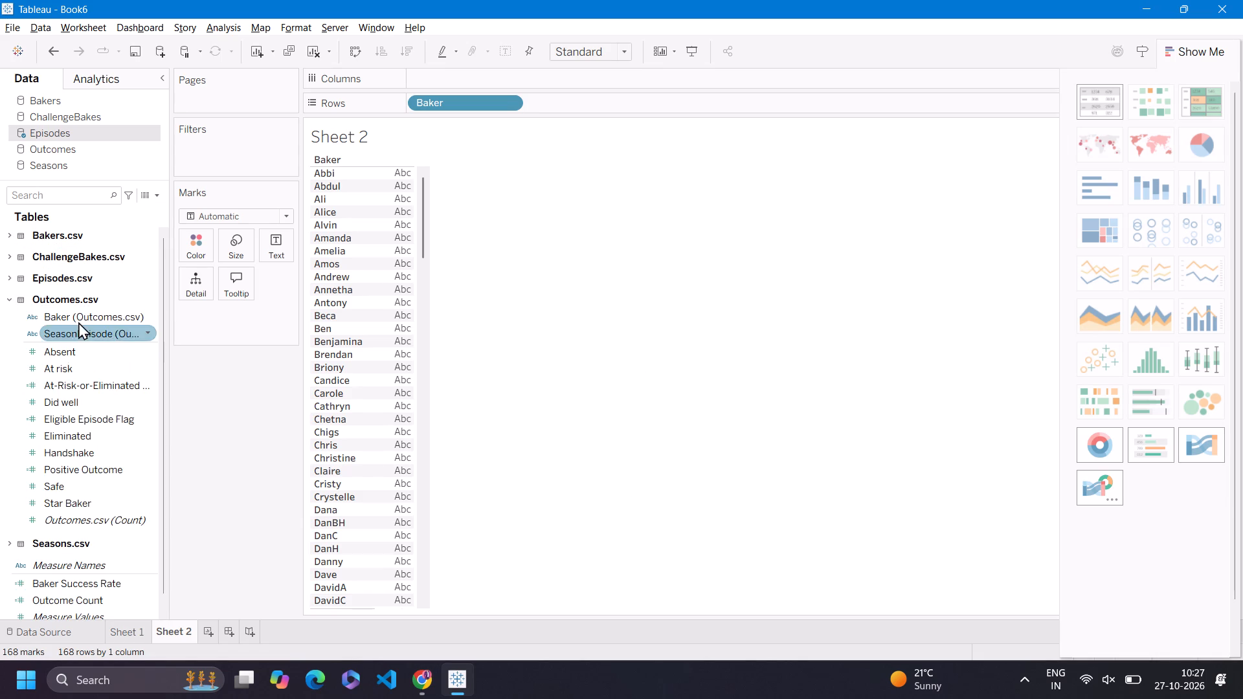
Check ChatGPT's Step 3 against Tableau, and place Star Baker from Outcomes.csv on Columns as SUM(Star Baker).
key(alt+Tab)
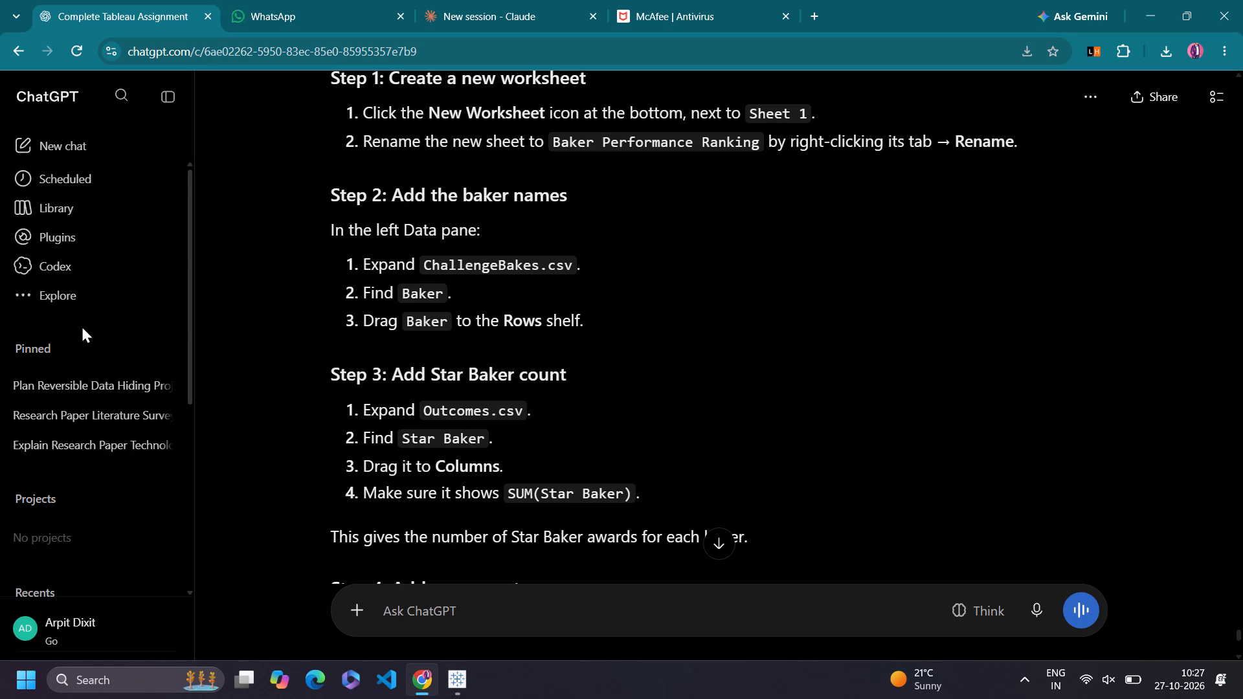
key(alt+Tab)
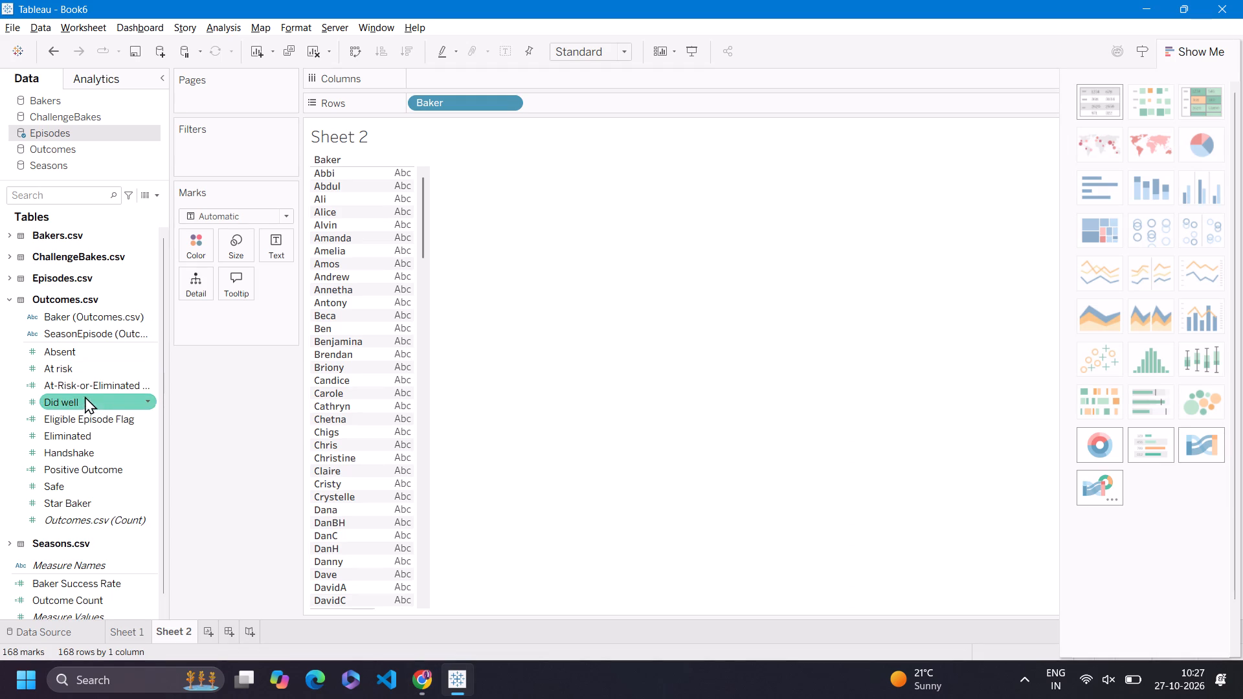
click(86, 499)
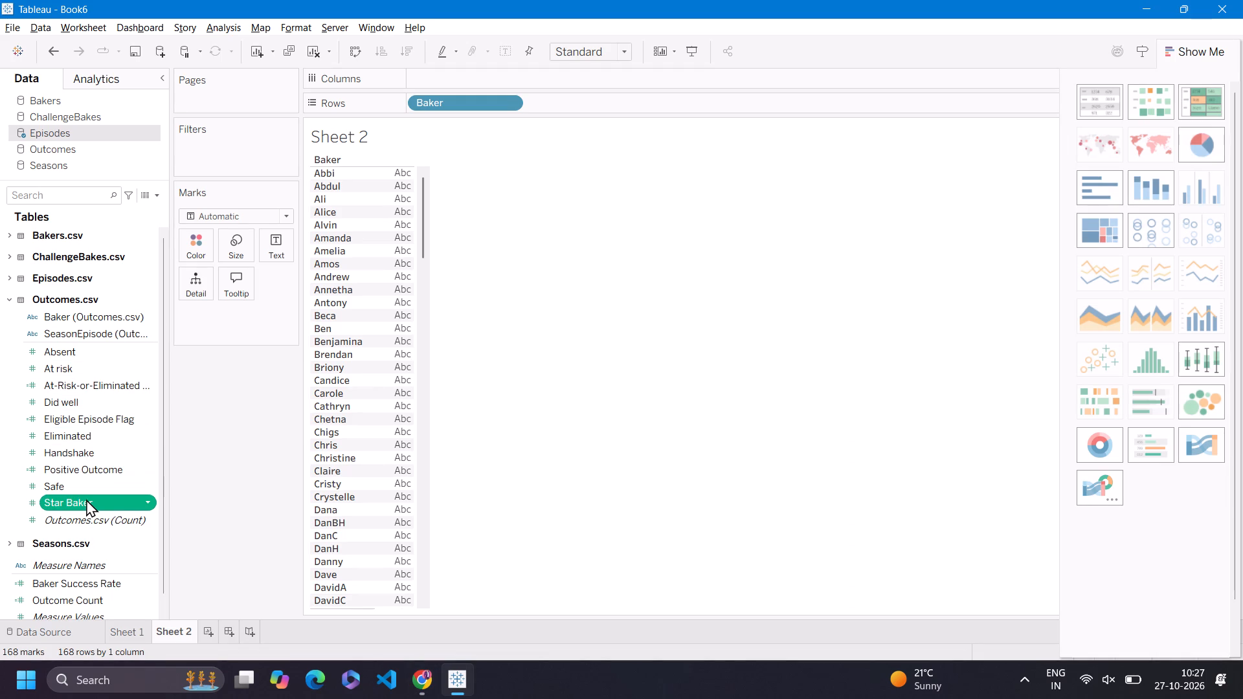
key(alt+Tab)
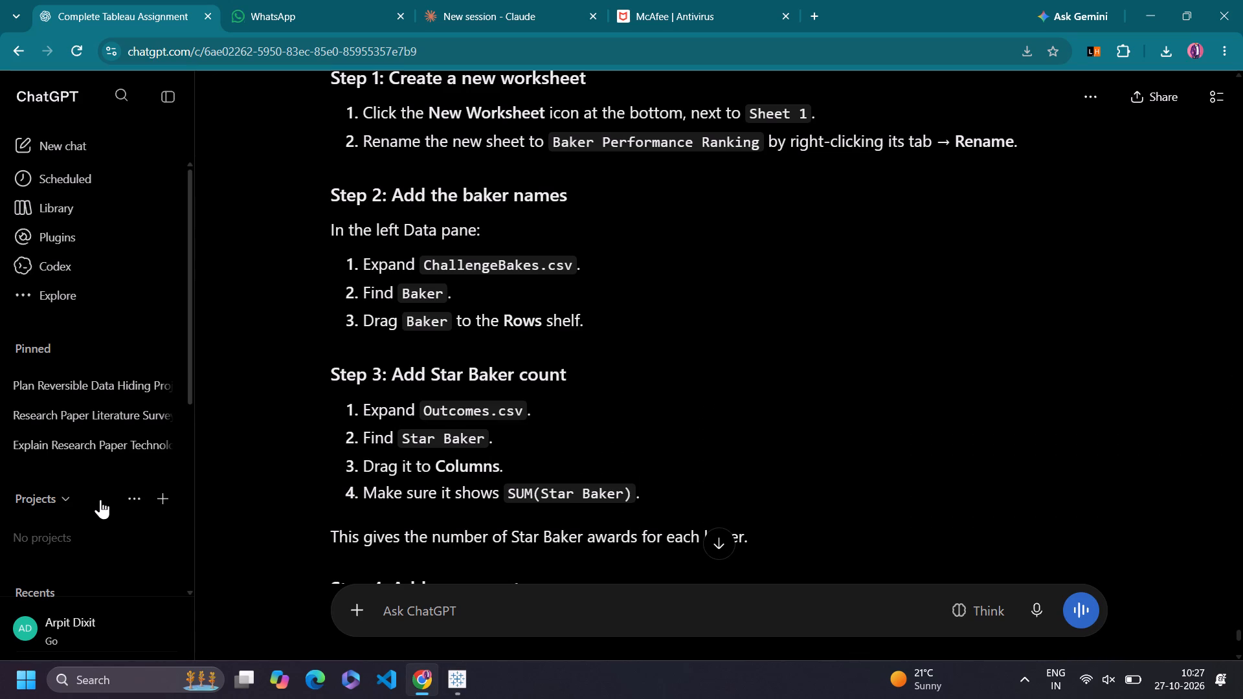
key(alt+Tab)
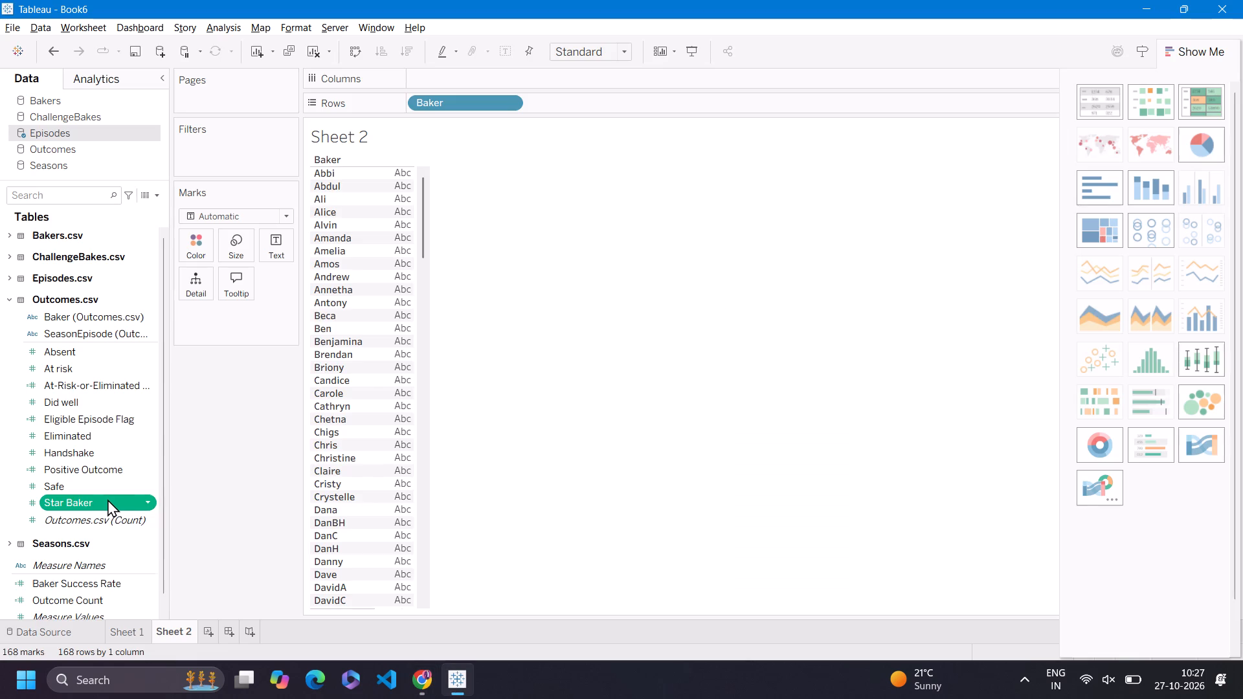
key(alt+Tab)
key(alt+Tab)
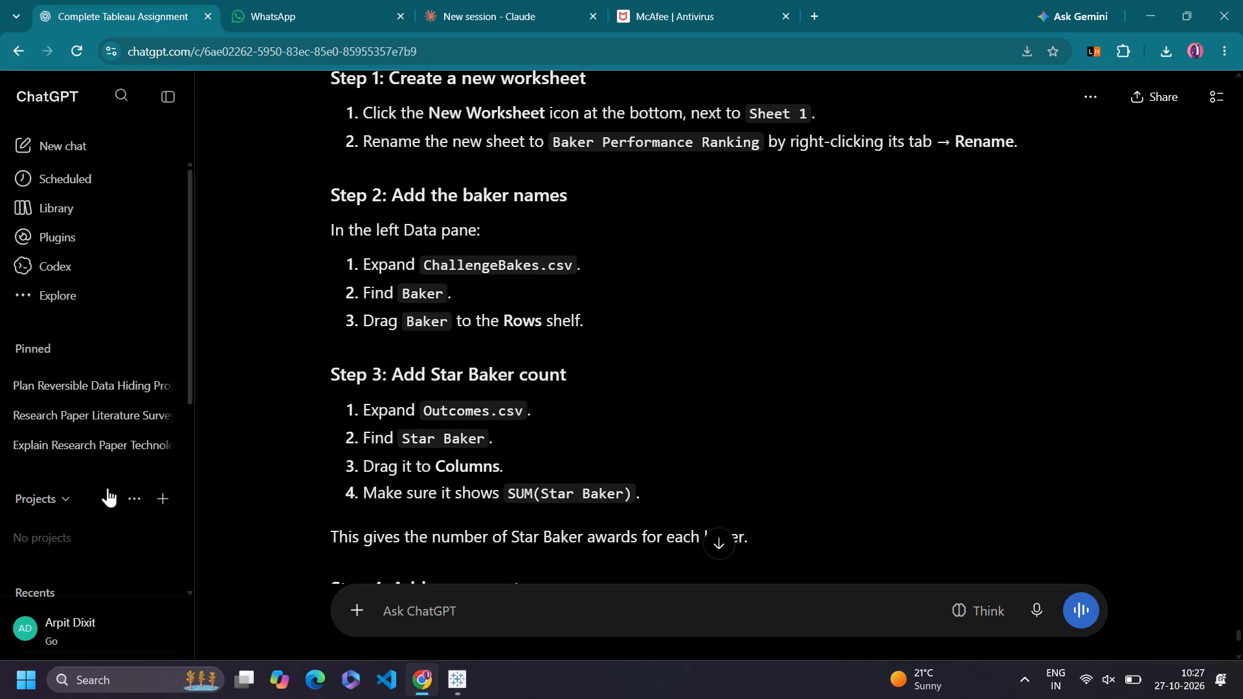
drag(133, 502, 508, 97)
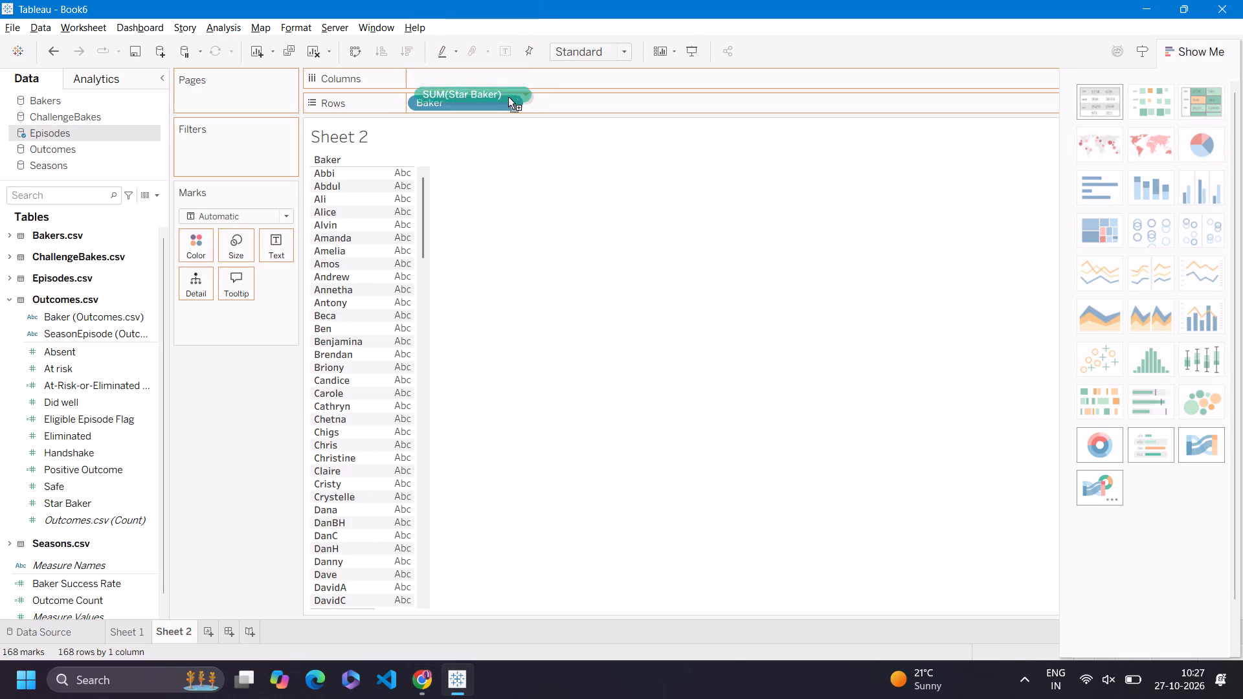
drag(508, 97, 512, 82)
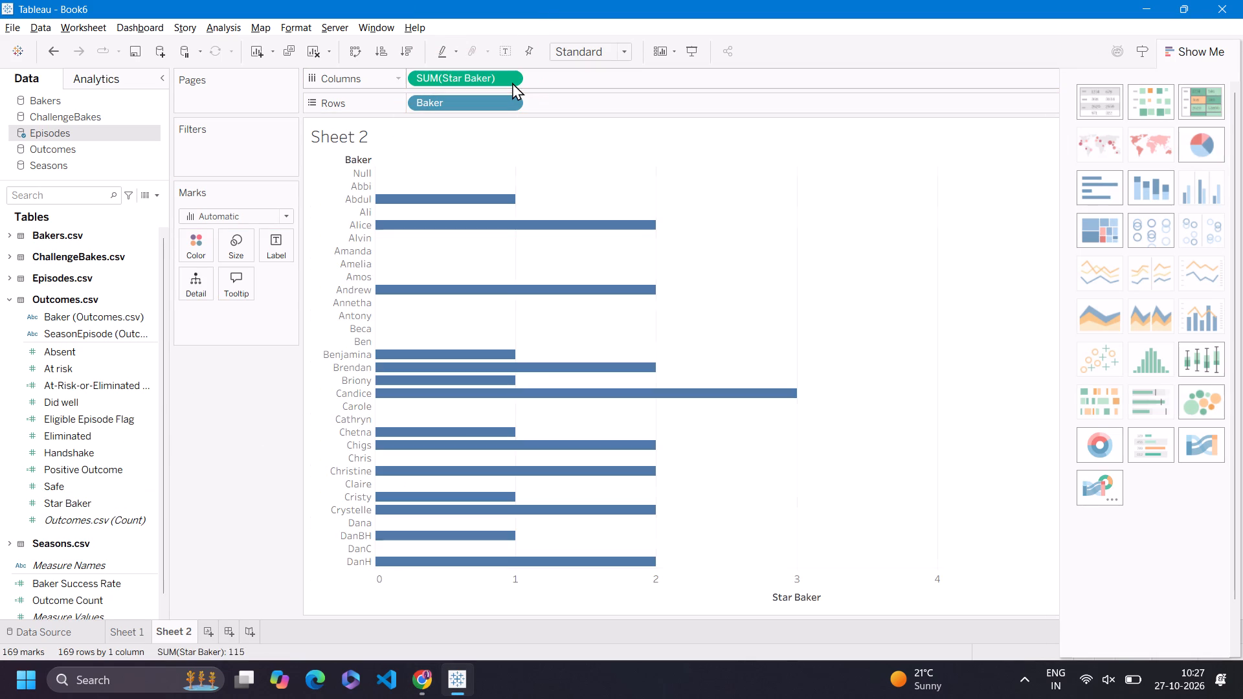
scroll(754, 350, up, 2)
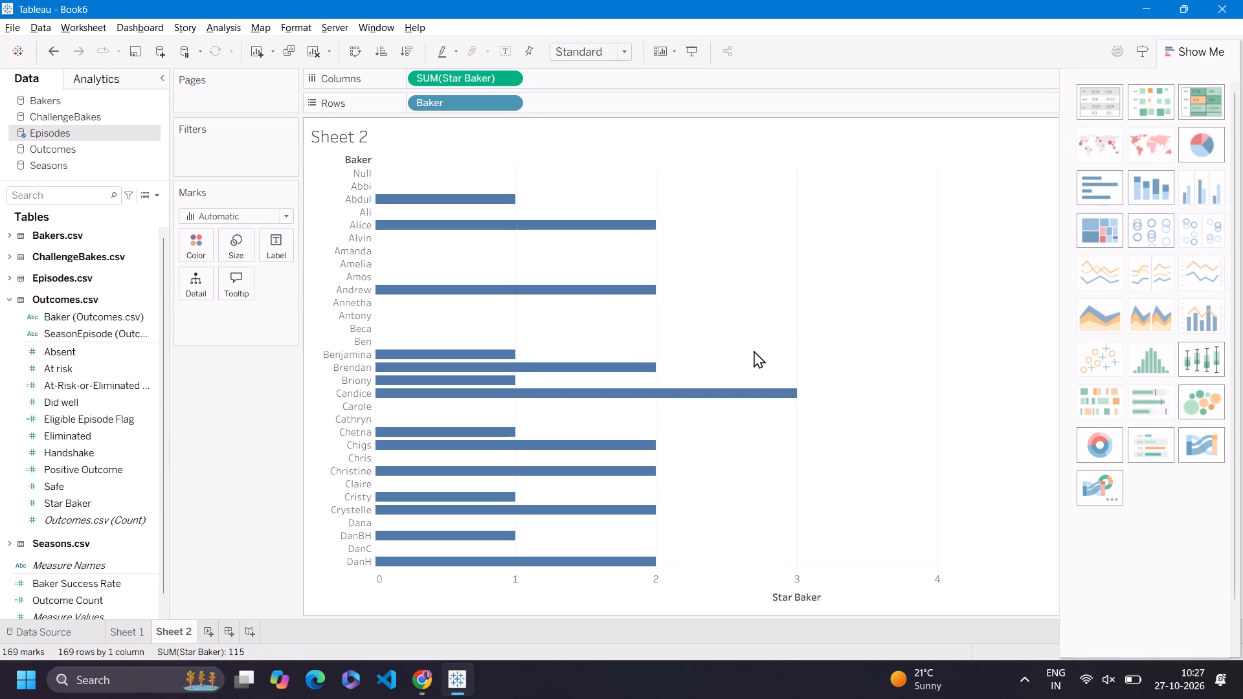
scroll(754, 350, up, 1)
Switch to ChatGPT in Chrome and read Step 4 on adding the success rate and Step 5 on making the chart readable.
key(alt+Tab)
scroll(684, 419, down, 1)
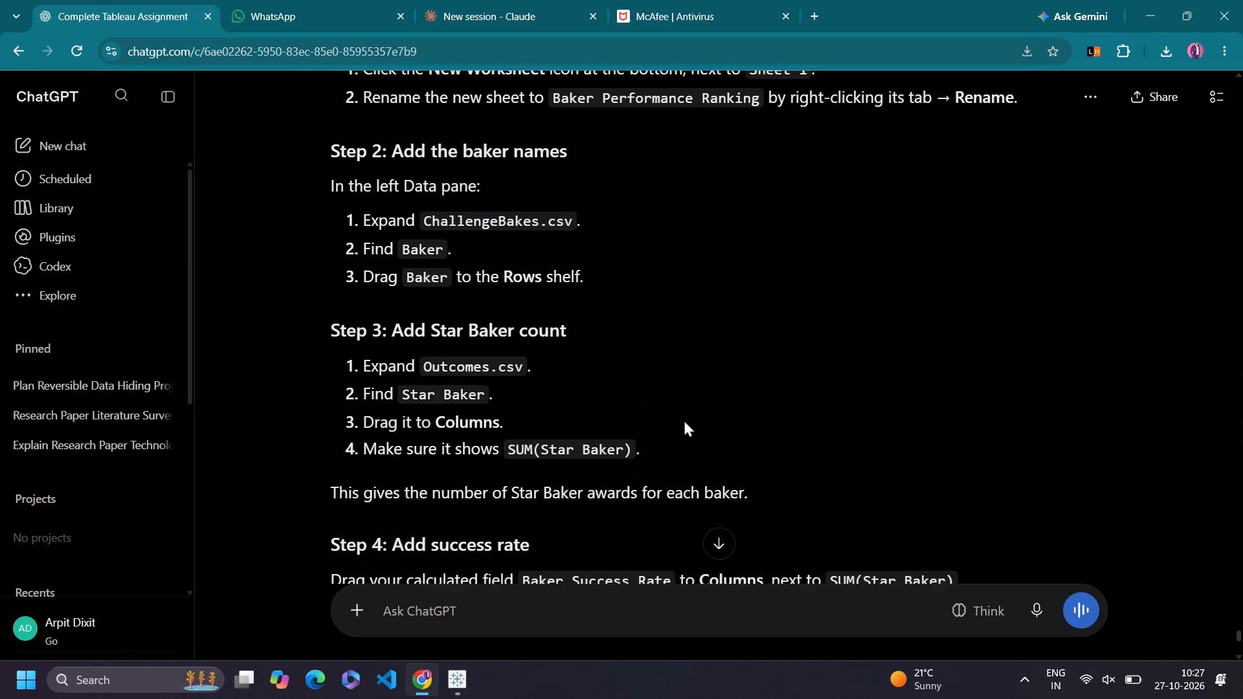
scroll(684, 419, down, 2)
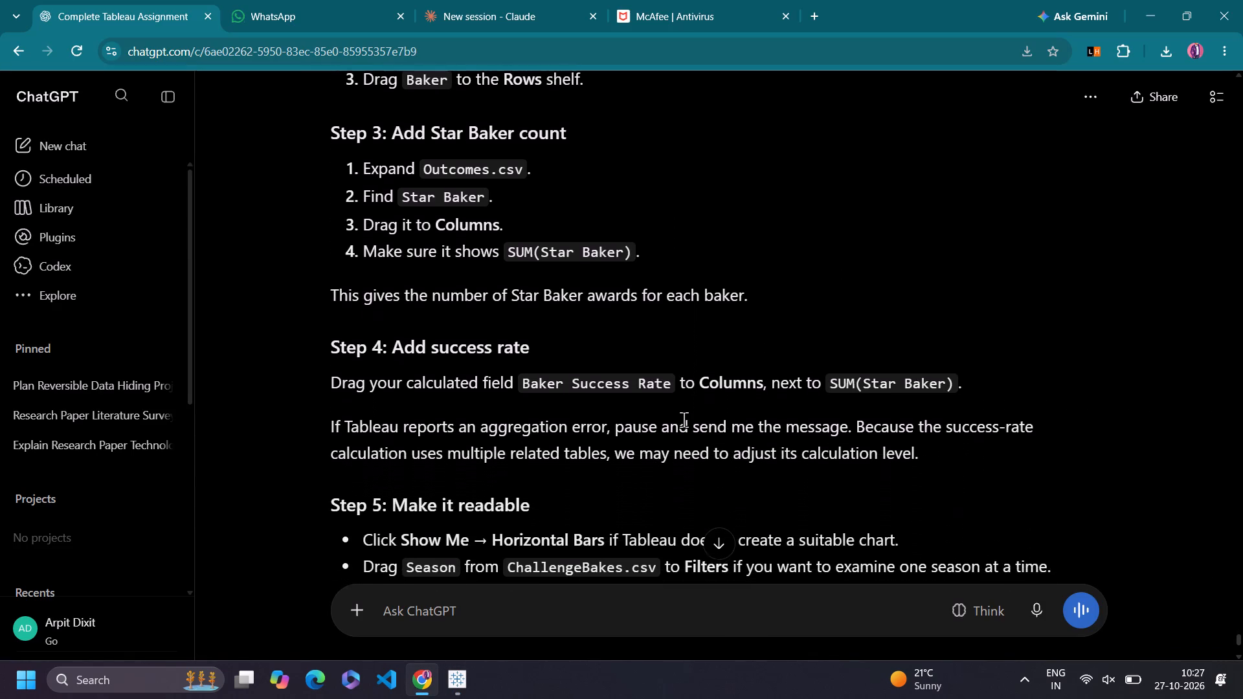
scroll(684, 419, down, 2)
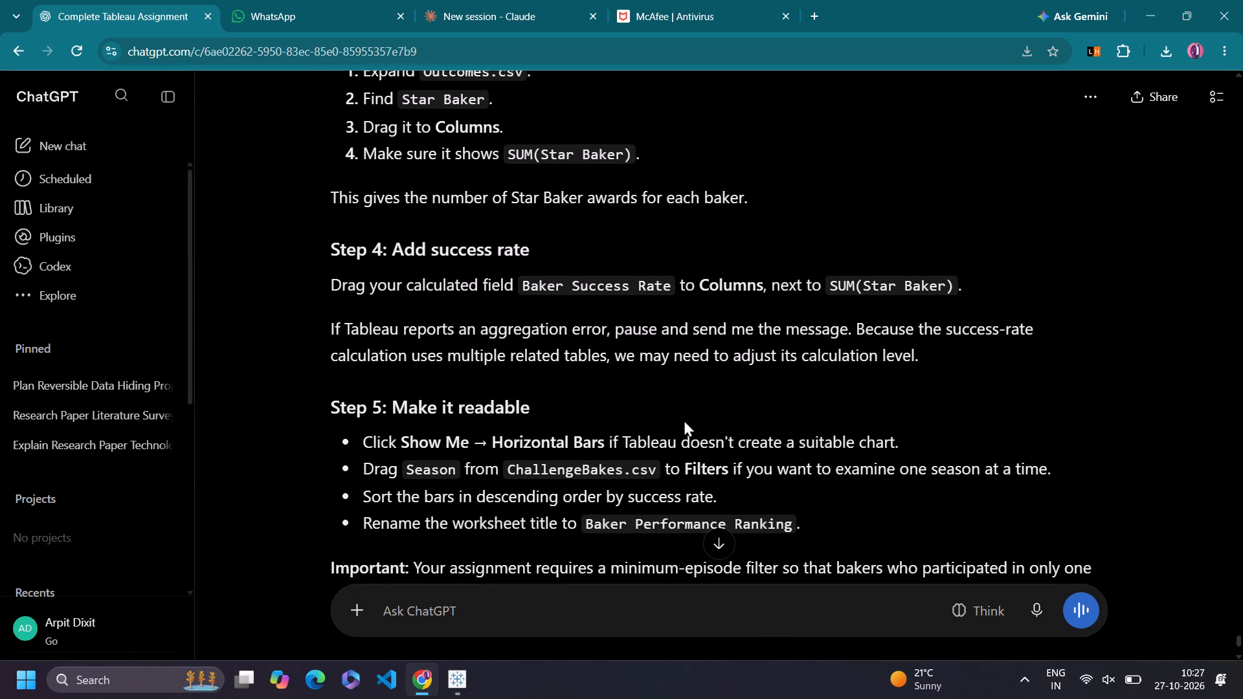
scroll(684, 419, down, 2)
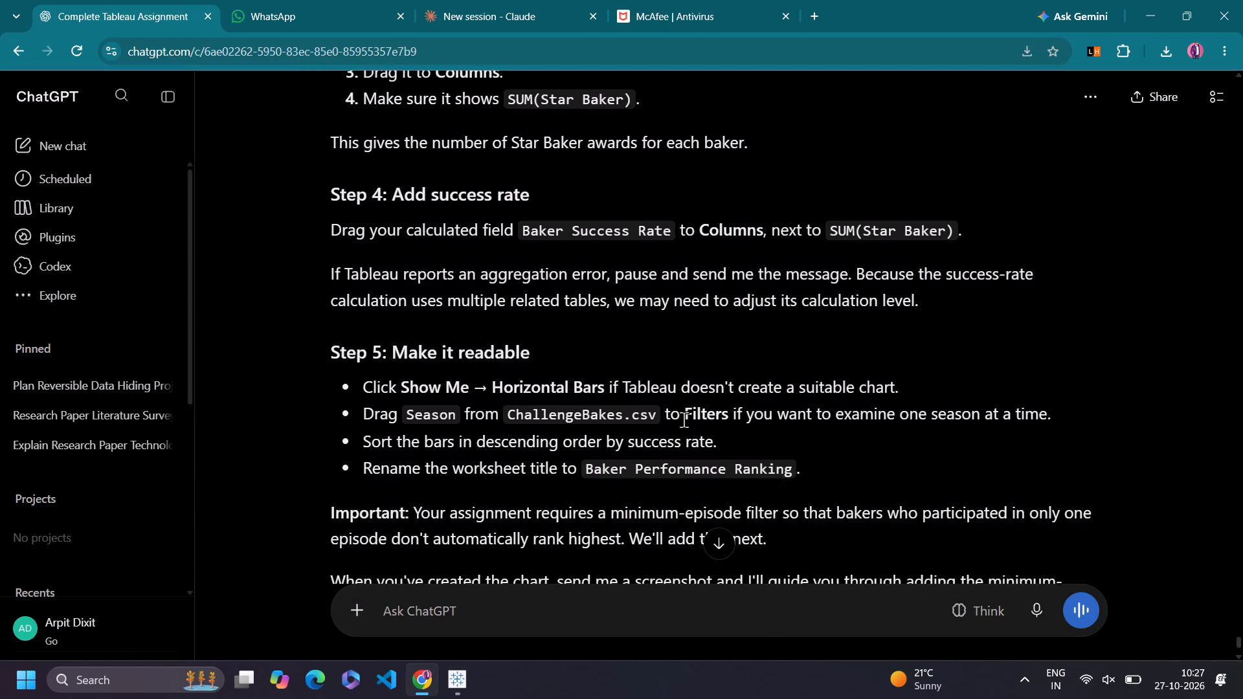
scroll(684, 419, down, 3)
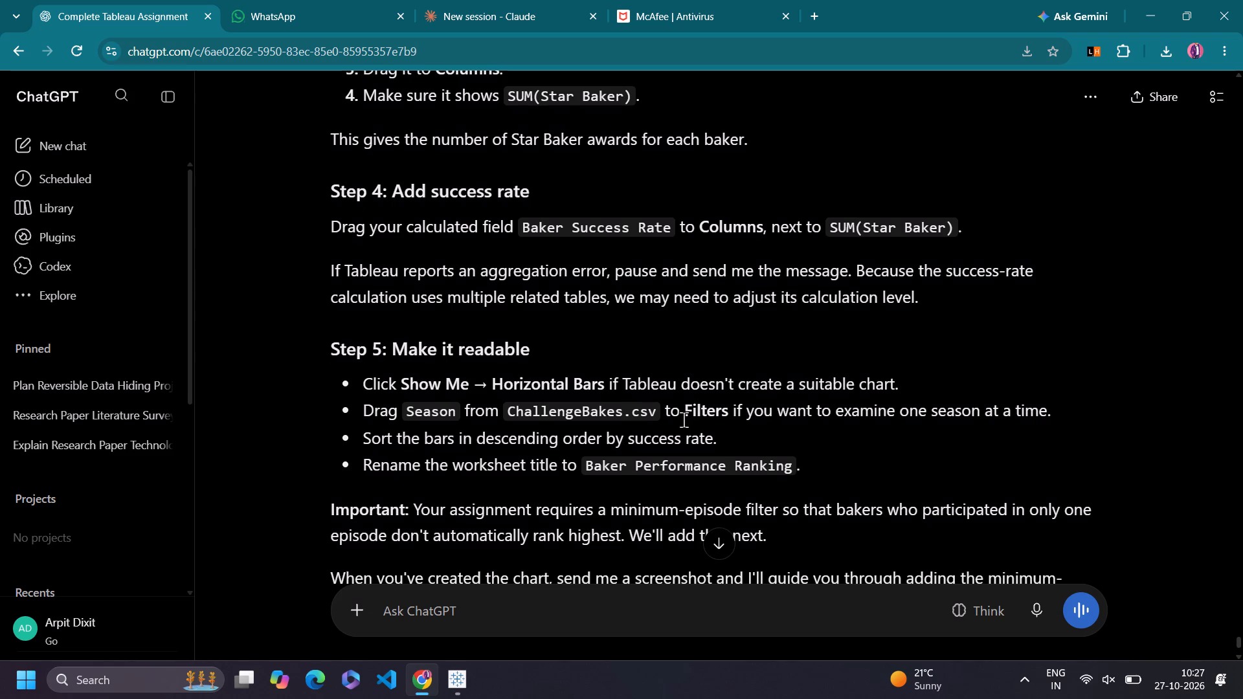
scroll(684, 419, down, 1)
key(alt+Tab)
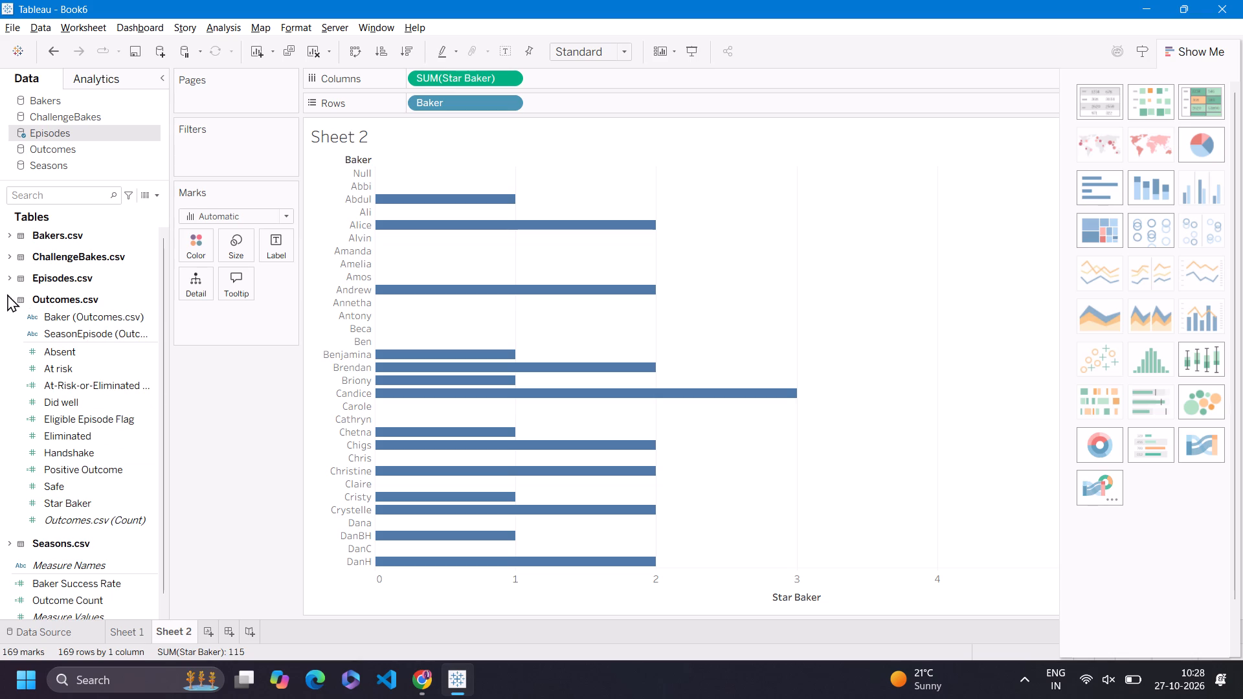
click(8, 235)
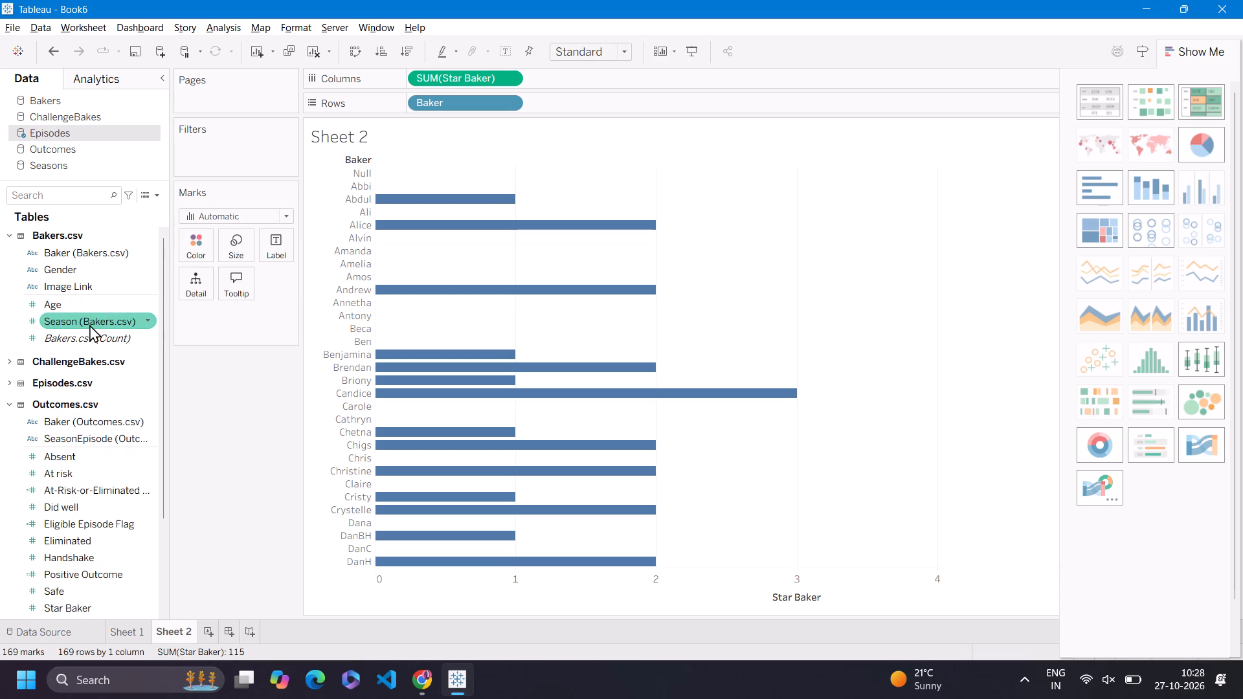
click(9, 230)
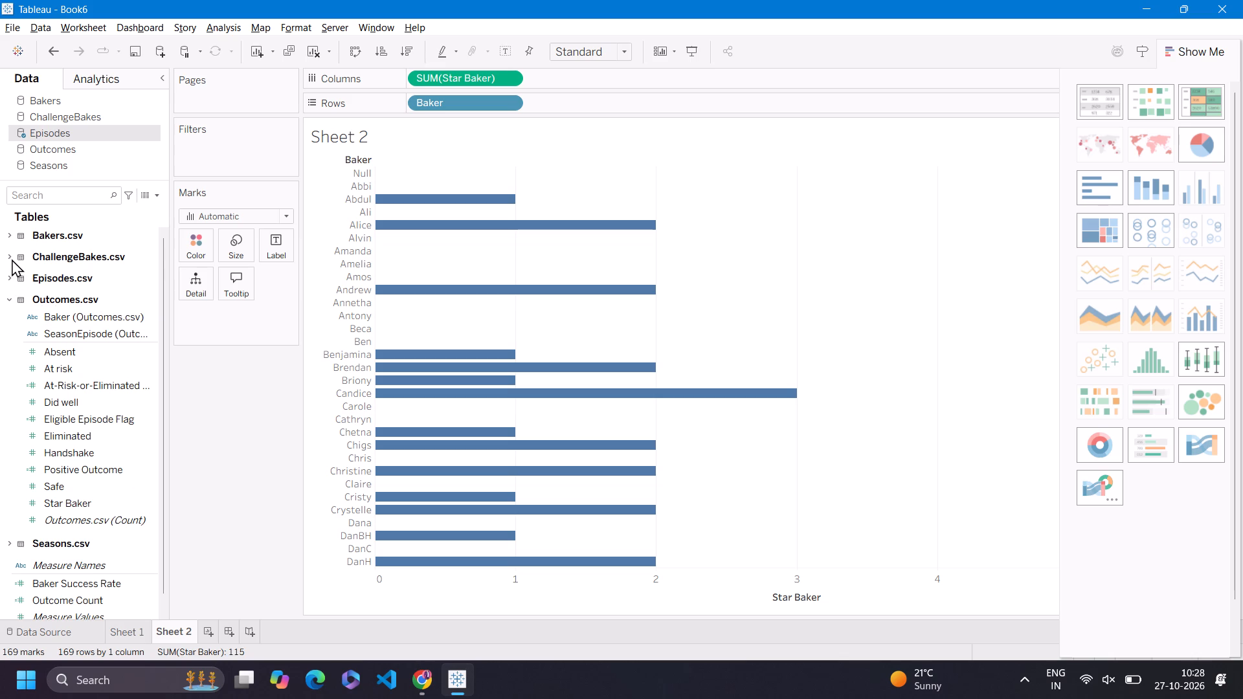
scroll(72, 405, down, 1)
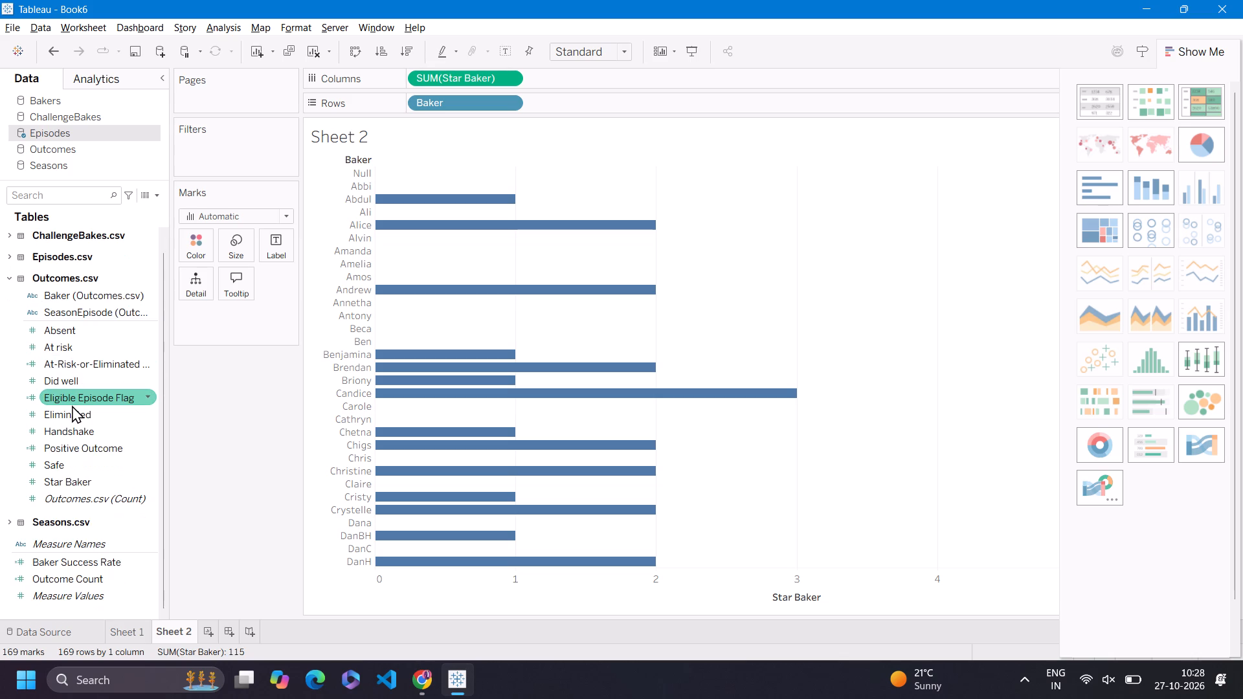
scroll(72, 405, down, 1)
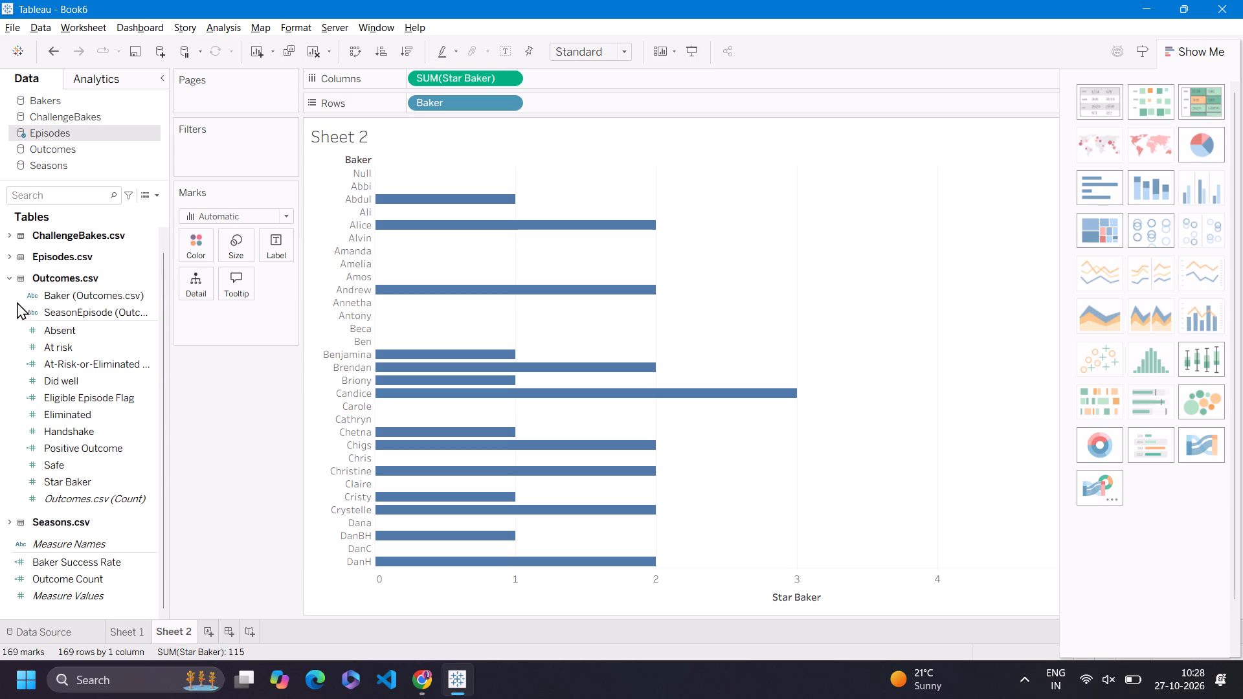
click(8, 281)
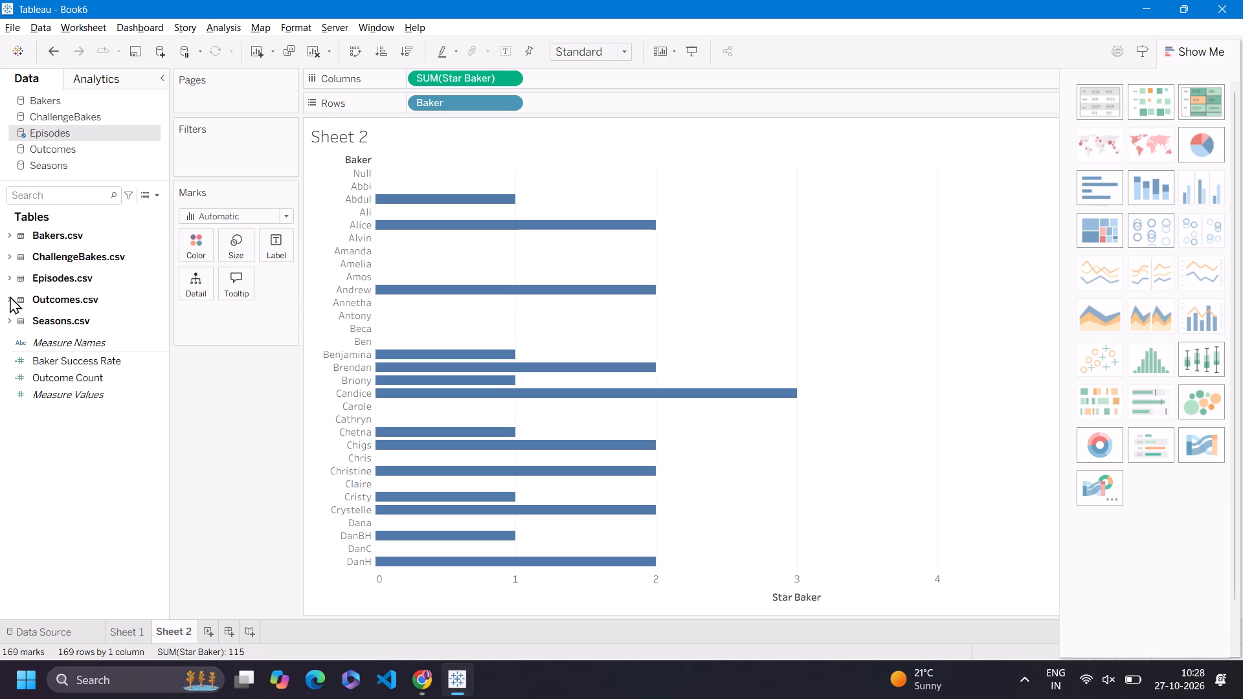
click(10, 287)
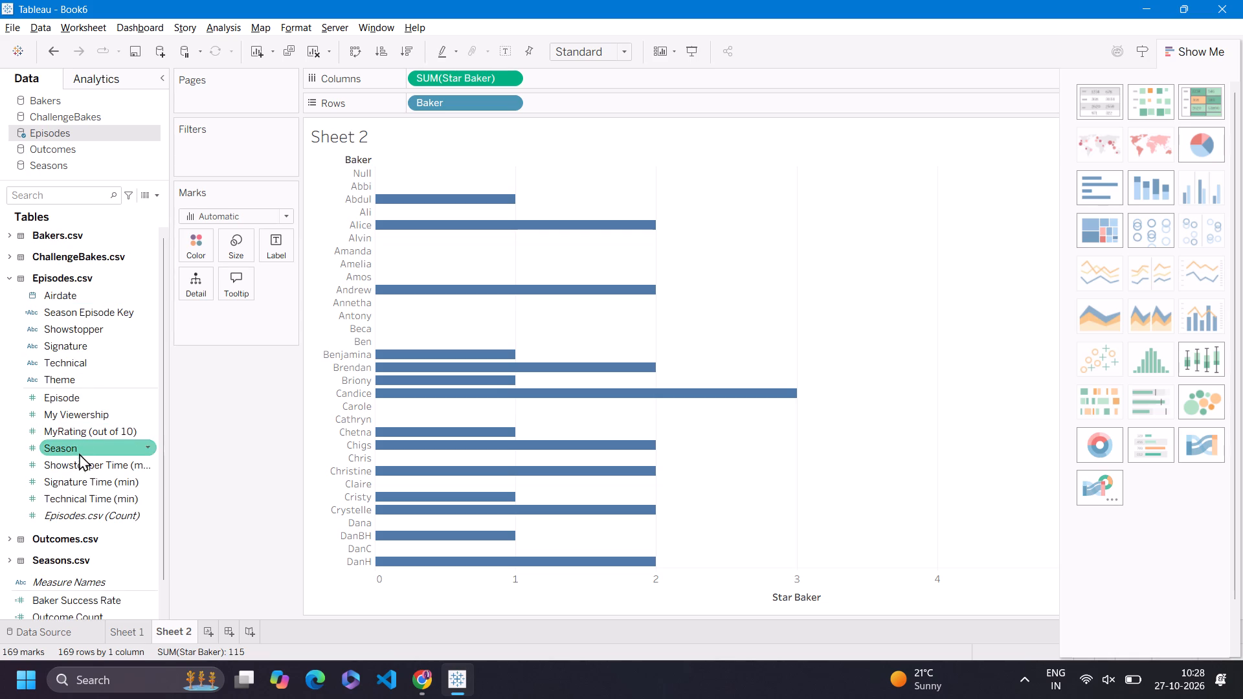
click(12, 276)
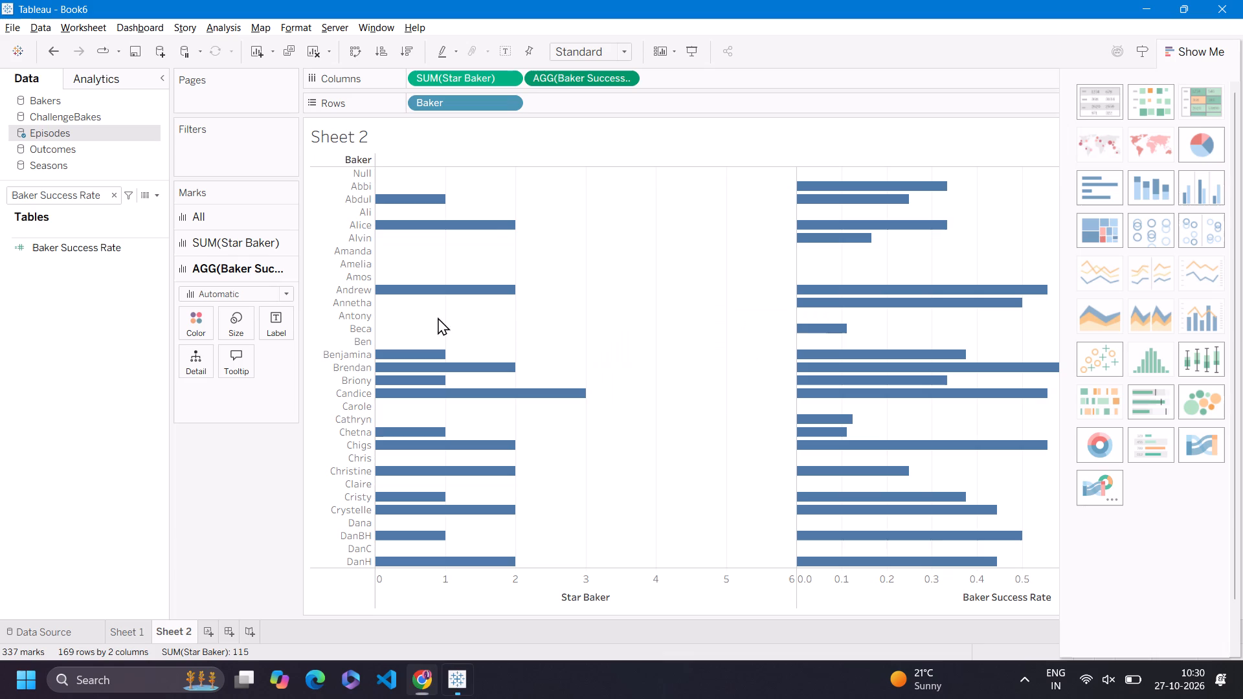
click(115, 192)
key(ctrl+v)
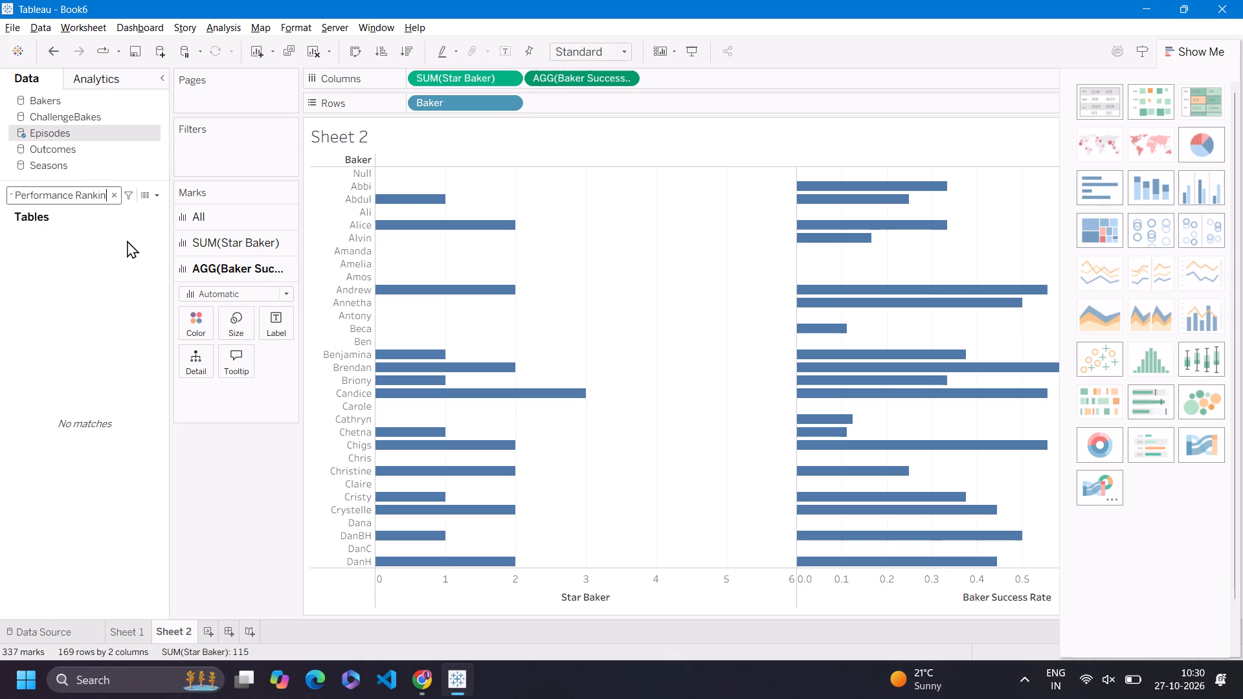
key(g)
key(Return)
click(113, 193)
Copy "Season Episode Key" from ChatGPT's reply, search Tableau's data fields for it, and place it on Detail for the Baker Success Rate marks.
key(alt+Tab)
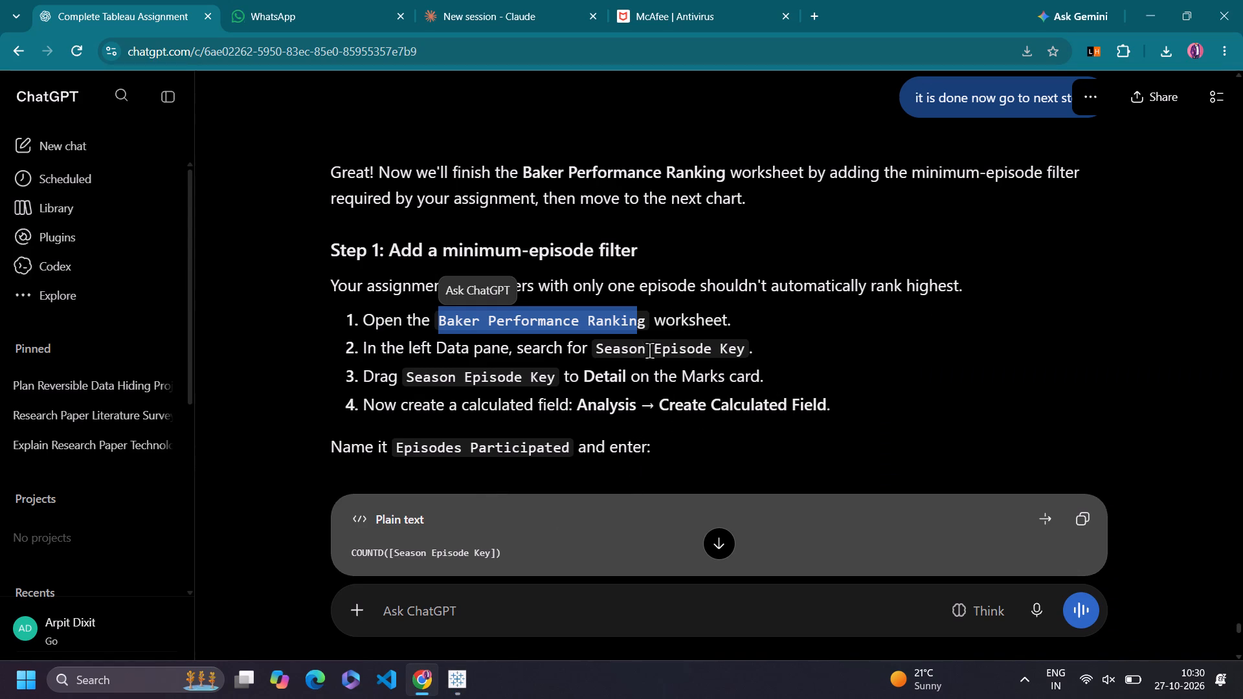
click(773, 338)
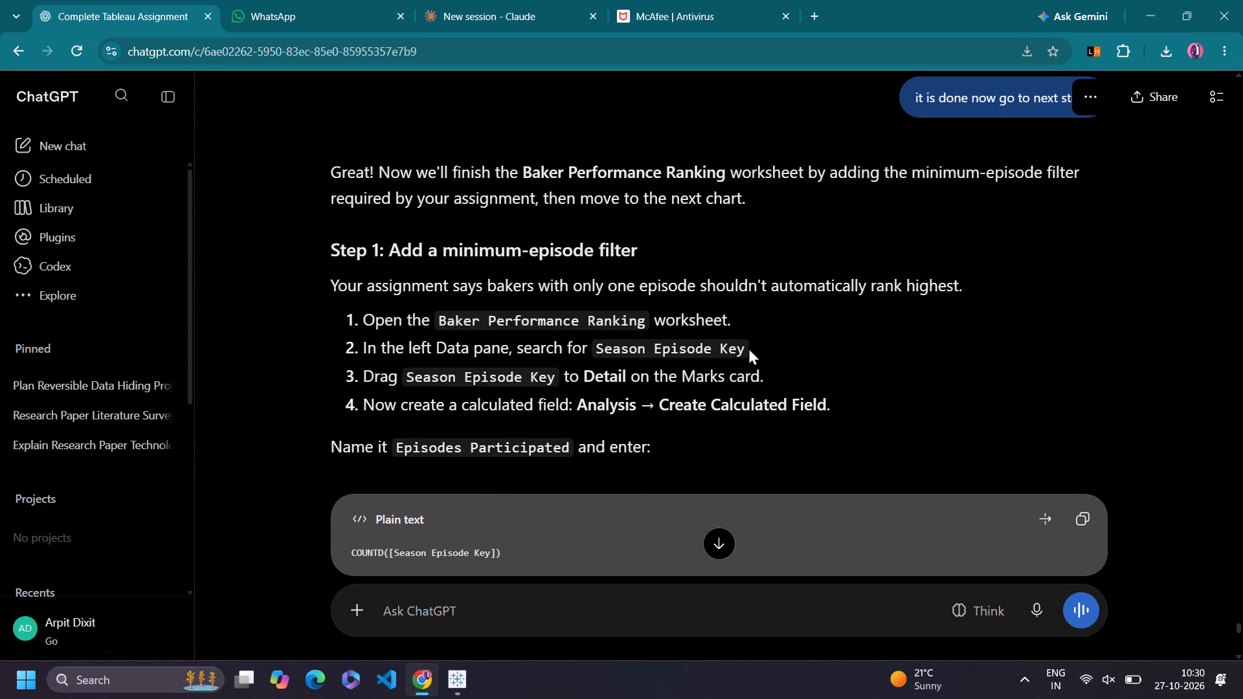
drag(745, 349, 598, 344)
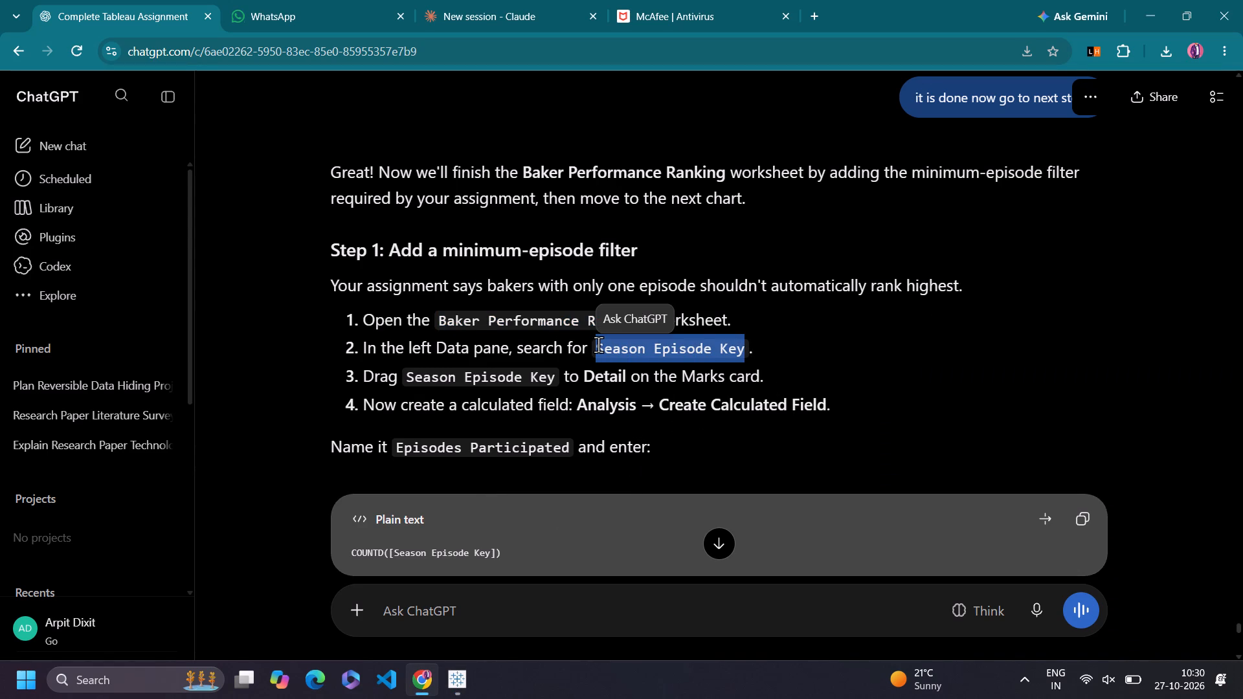
key(ctrl+c)
key(alt+Tab)
click(54, 196)
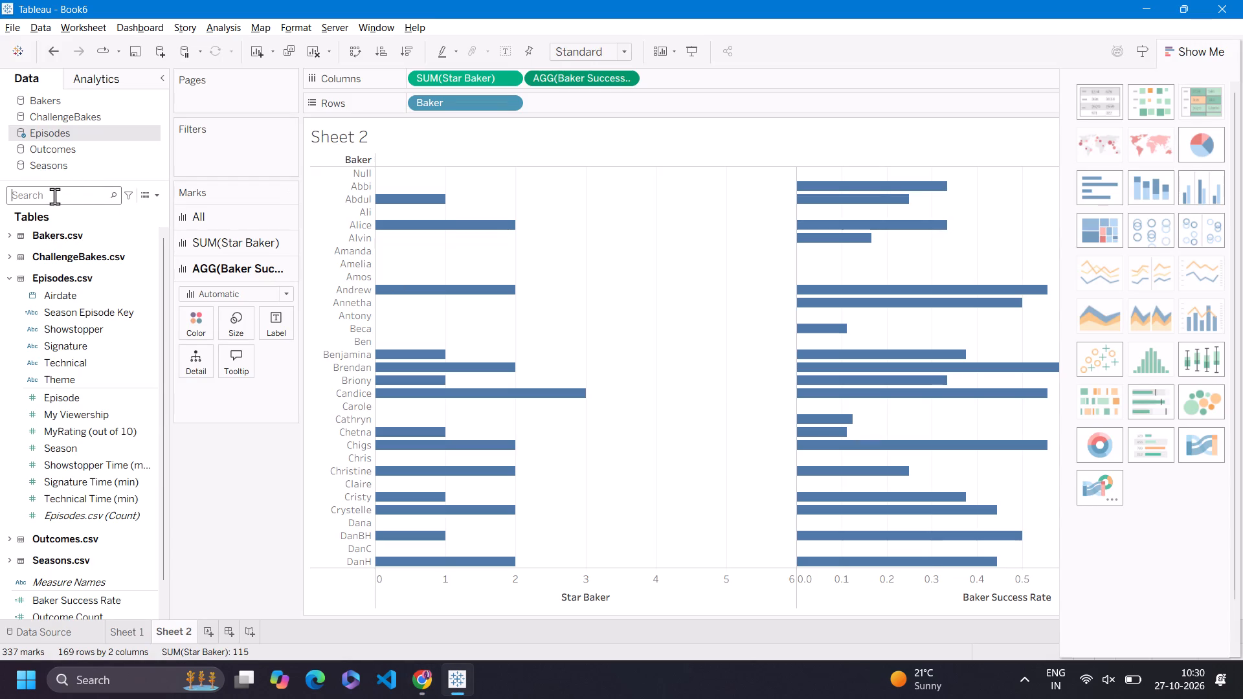
key(ctrl+v)
click(80, 248)
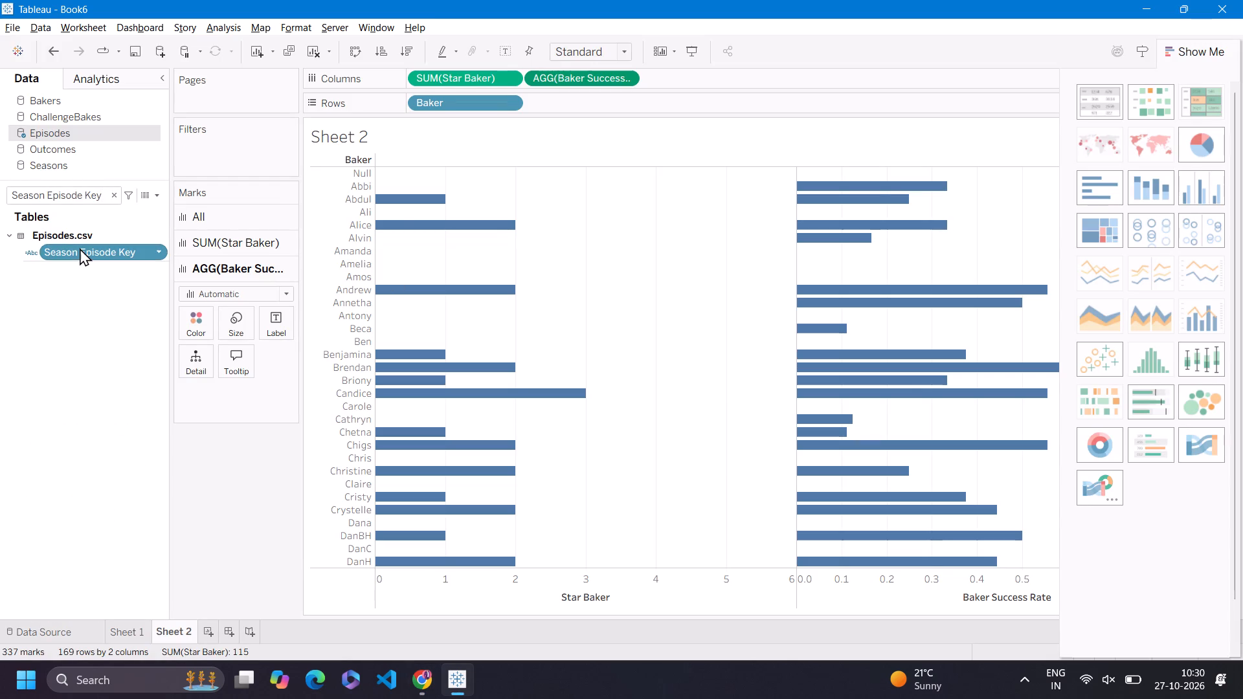
key(alt+Tab)
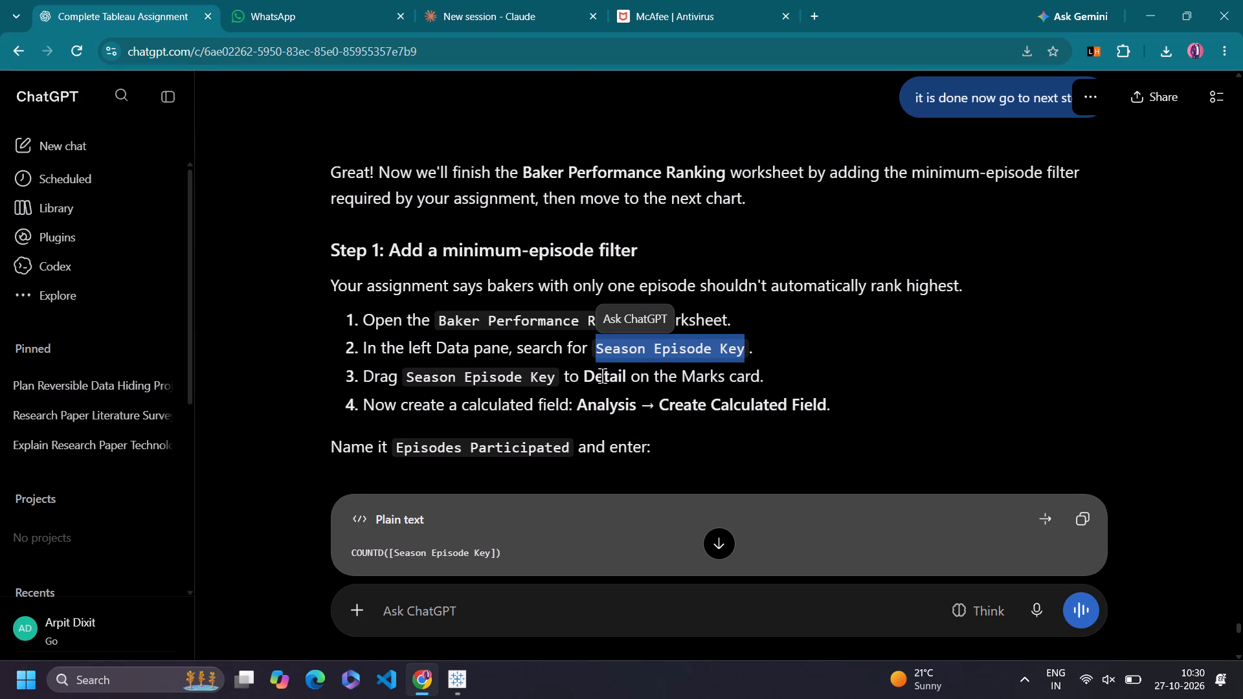
key(alt+Tab)
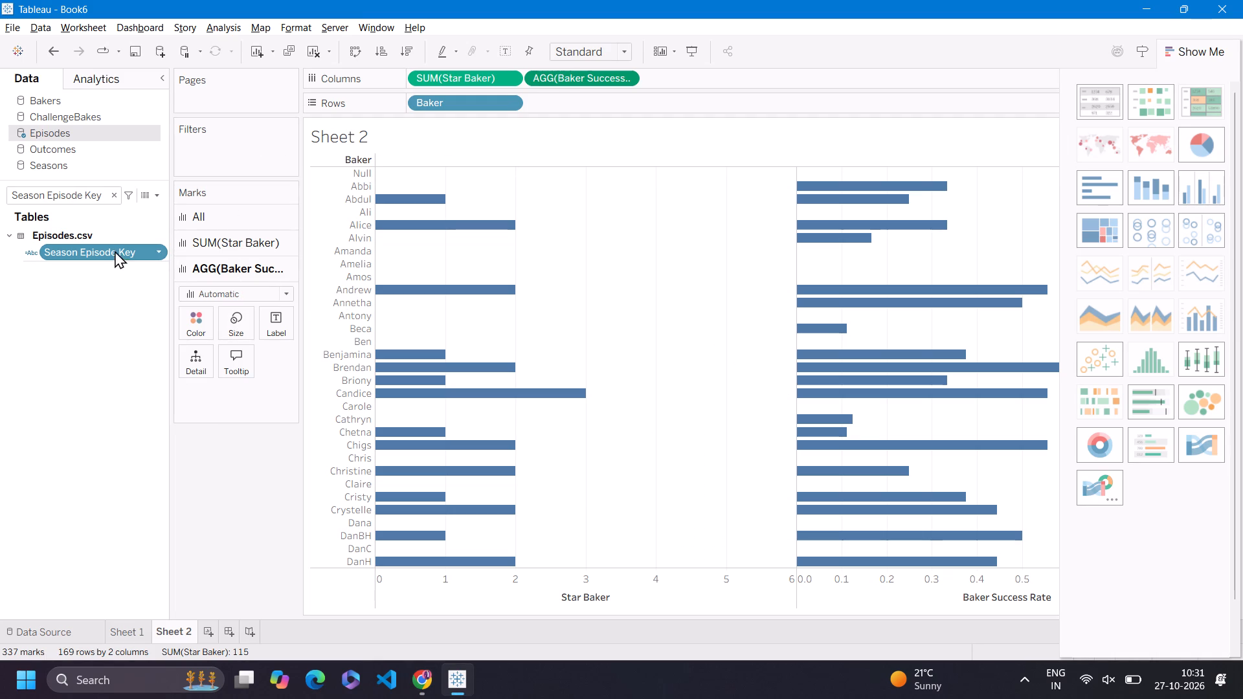
drag(113, 247, 189, 361)
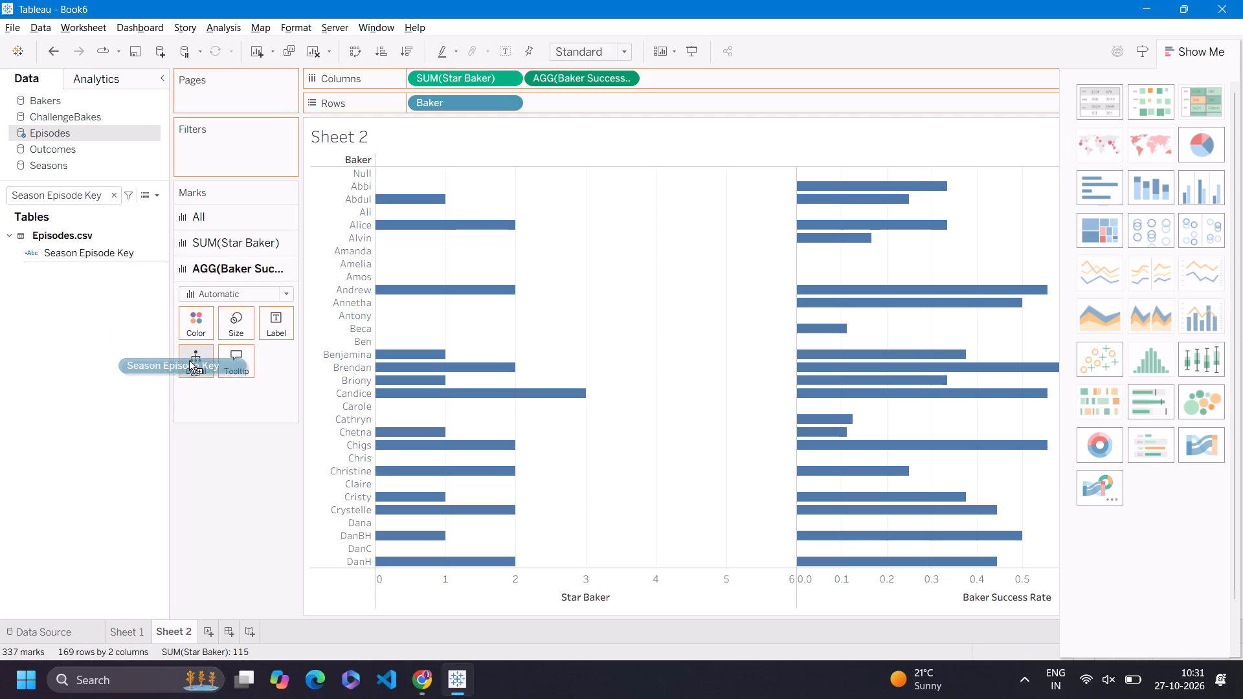
drag(189, 361, 155, 355)
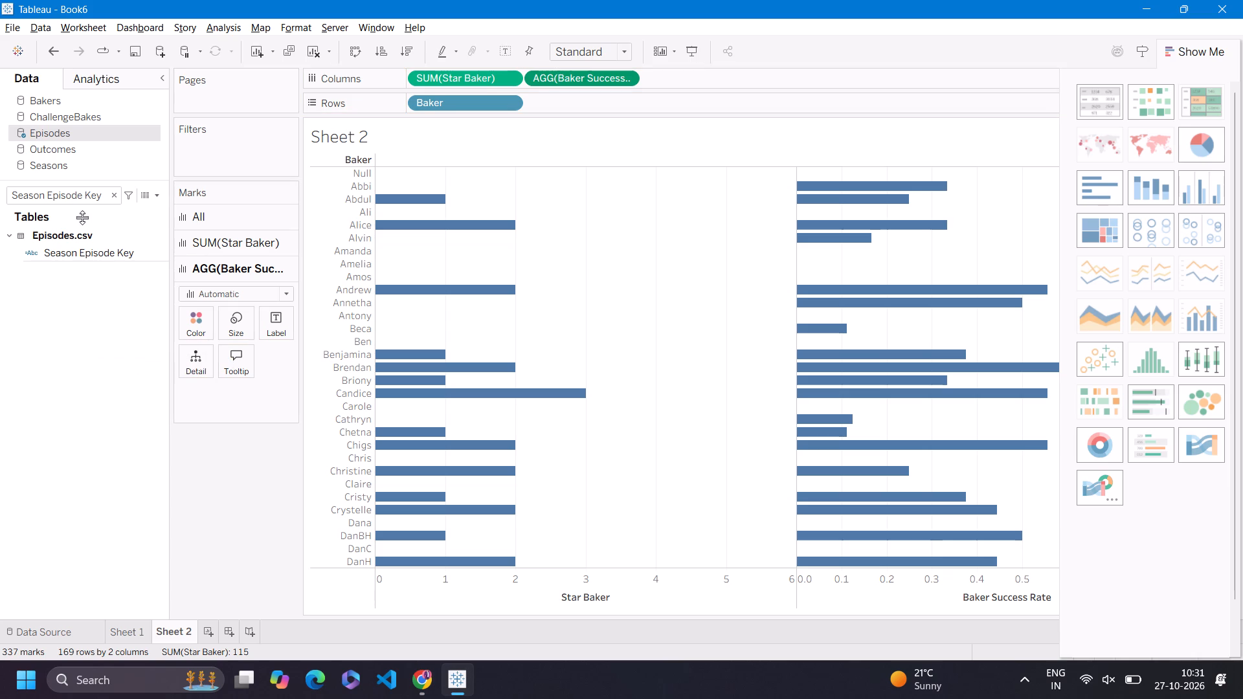
drag(100, 249, 188, 357)
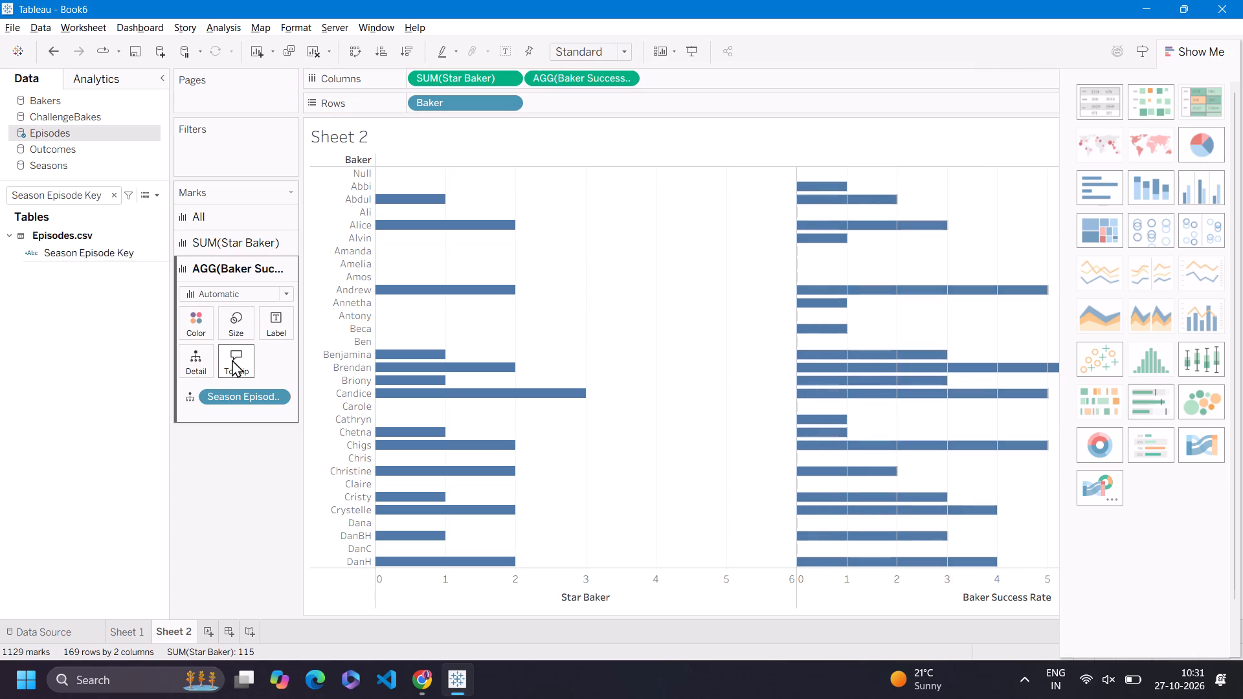
Read ChatGPT's remaining instructions on the Episodes Participated filter, ranking sort and Outcome Journey heatmap, comparing them with the Tableau worksheet.
key(alt+Tab)
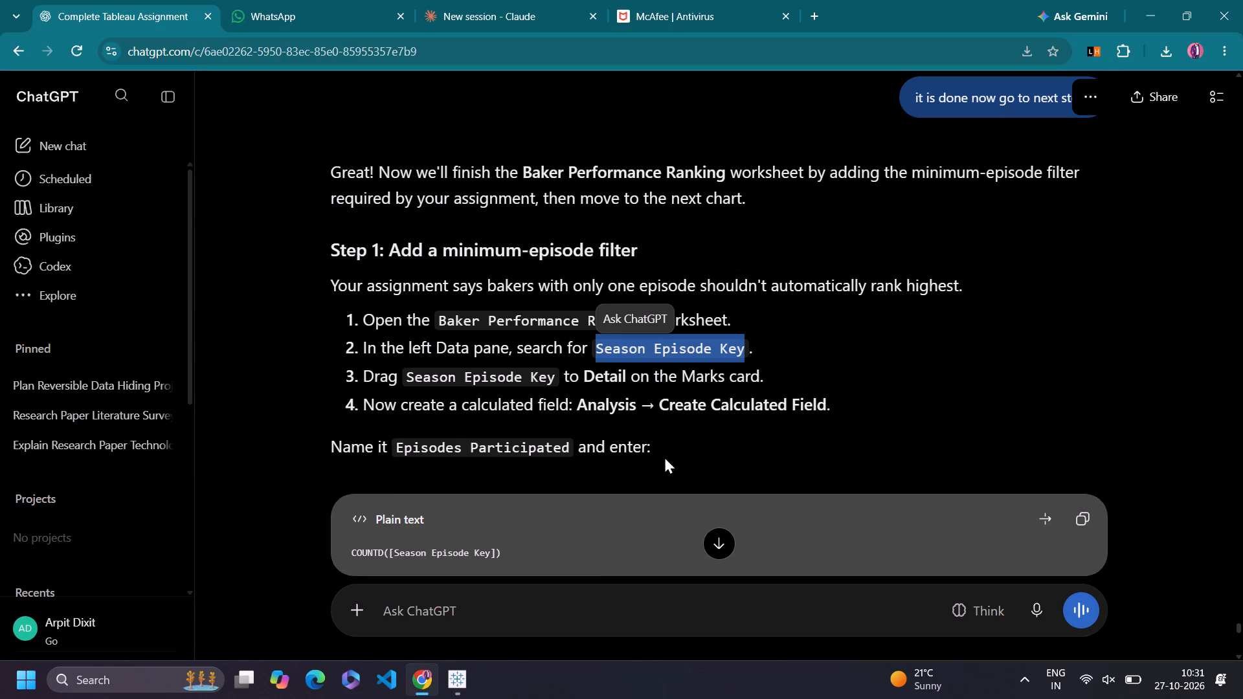
scroll(664, 456, down, 1)
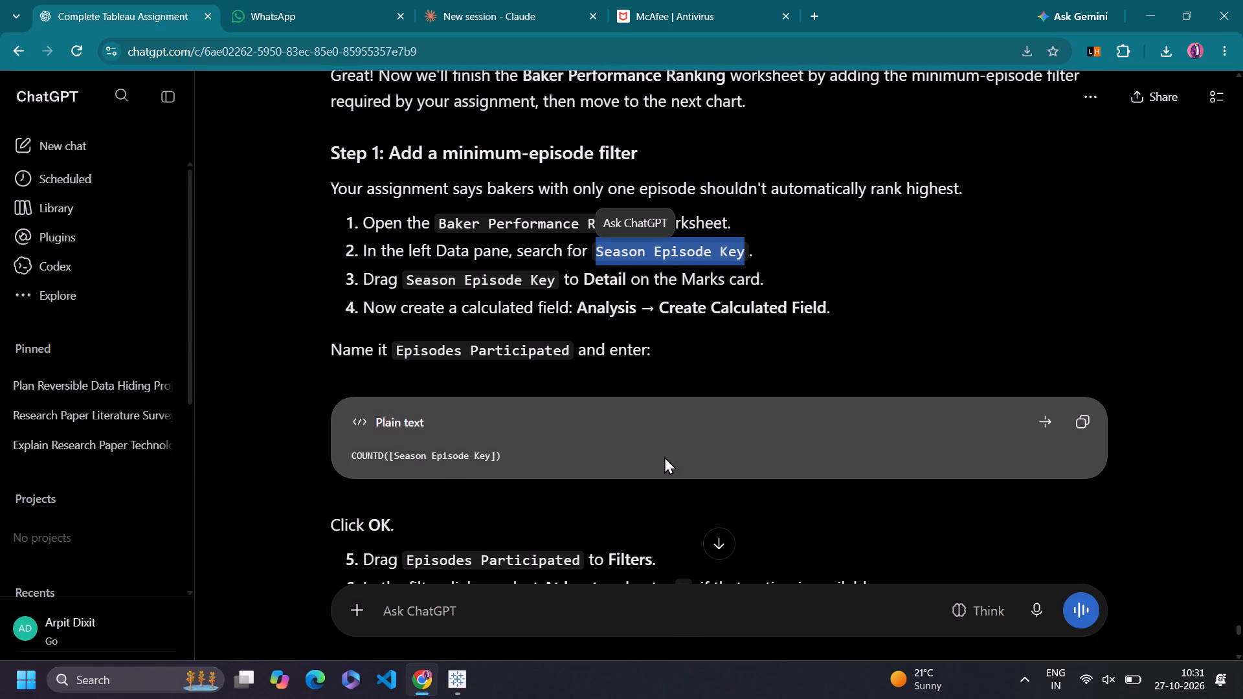
scroll(664, 456, down, 1)
key(alt+Tab)
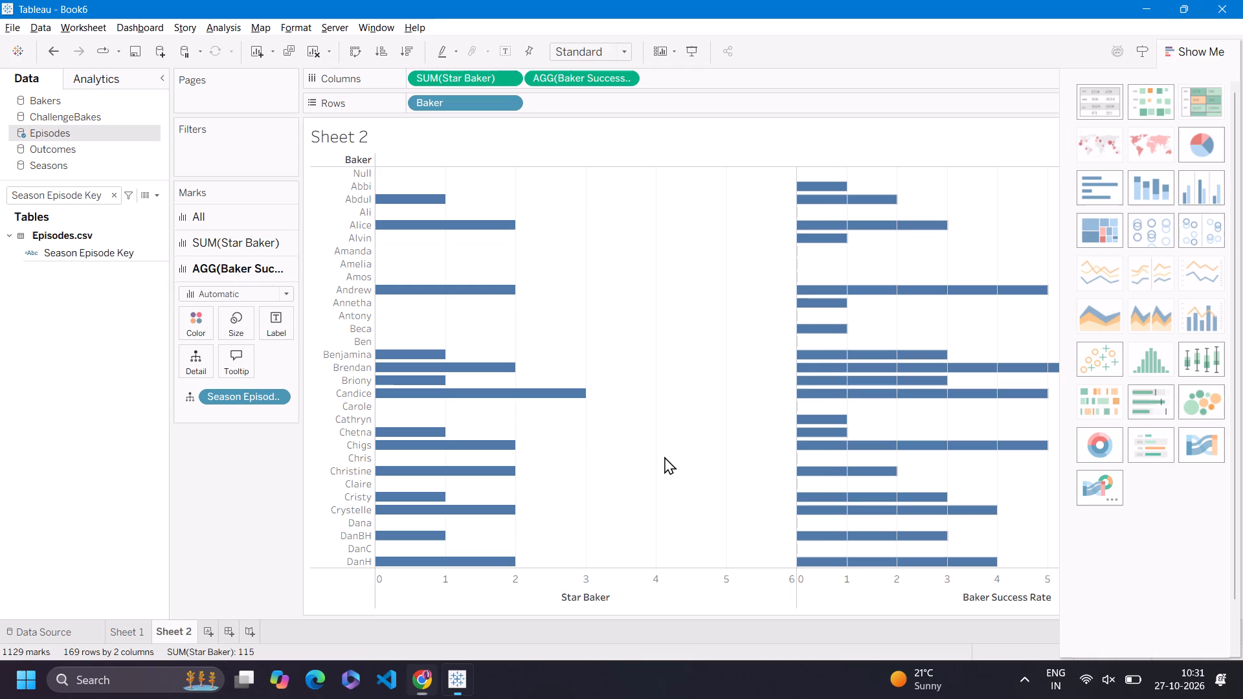
scroll(664, 456, down, 1)
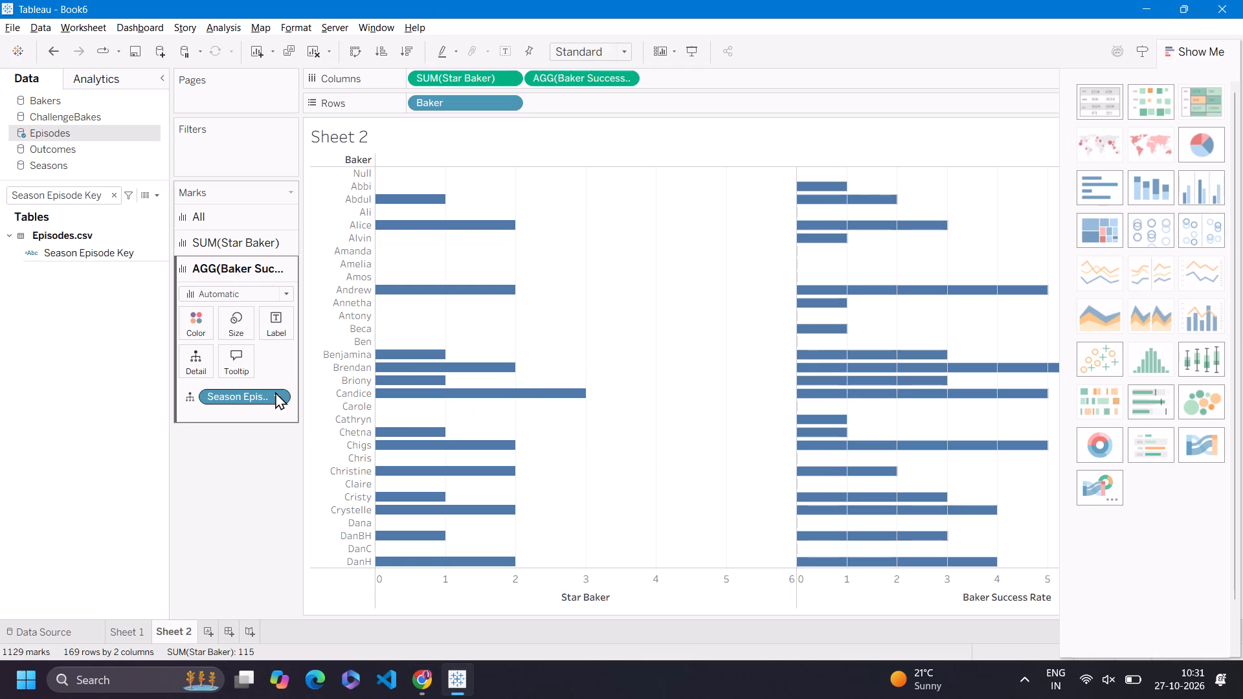
key(alt+Tab)
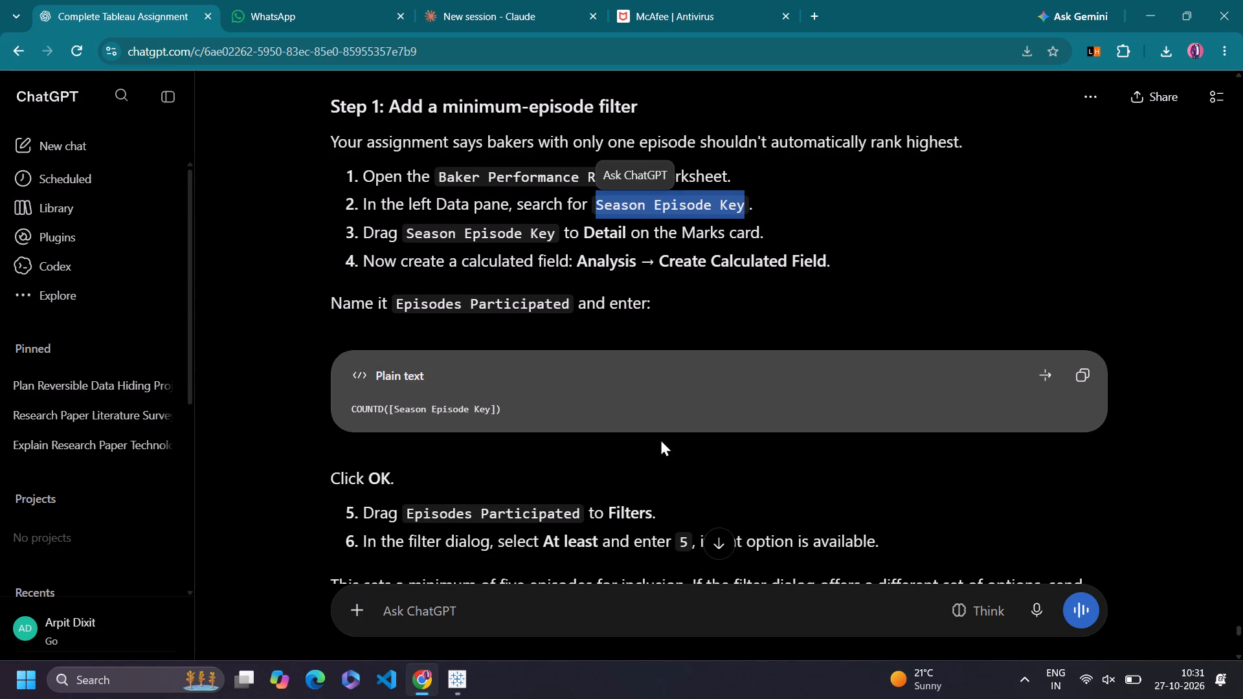
scroll(660, 439, down, 2)
key(alt+Tab)
scroll(660, 439, down, 1)
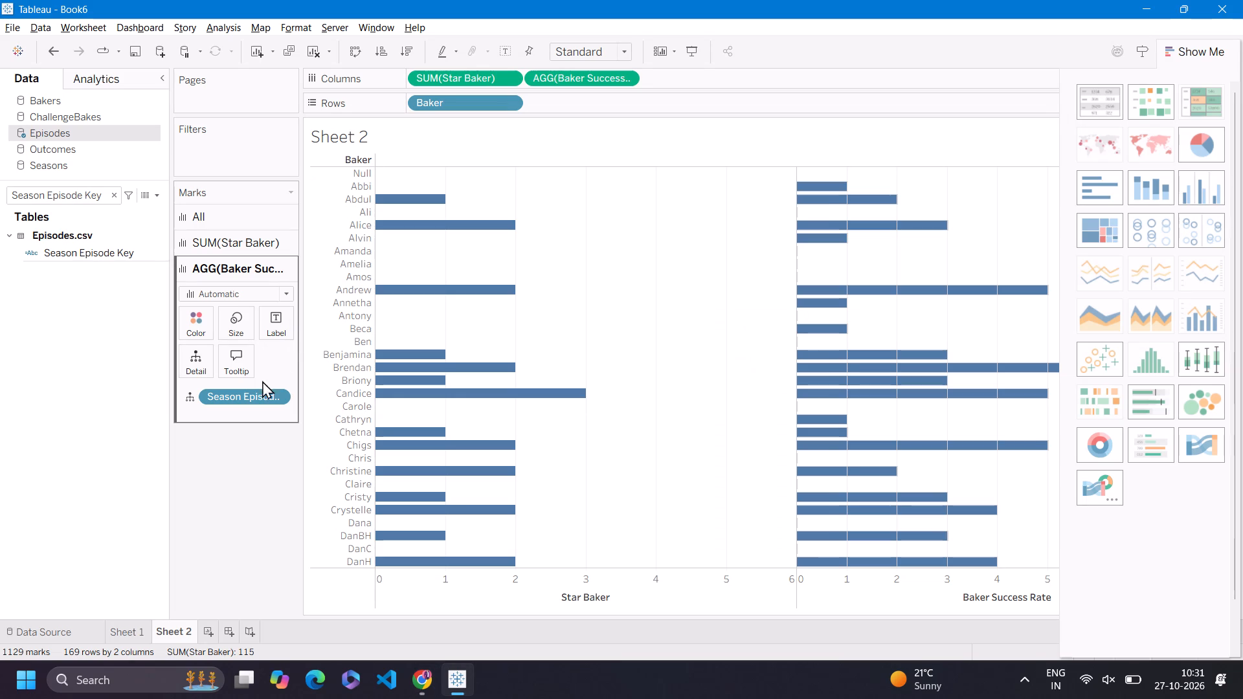
key(alt+Tab)
scroll(701, 447, down, 1)
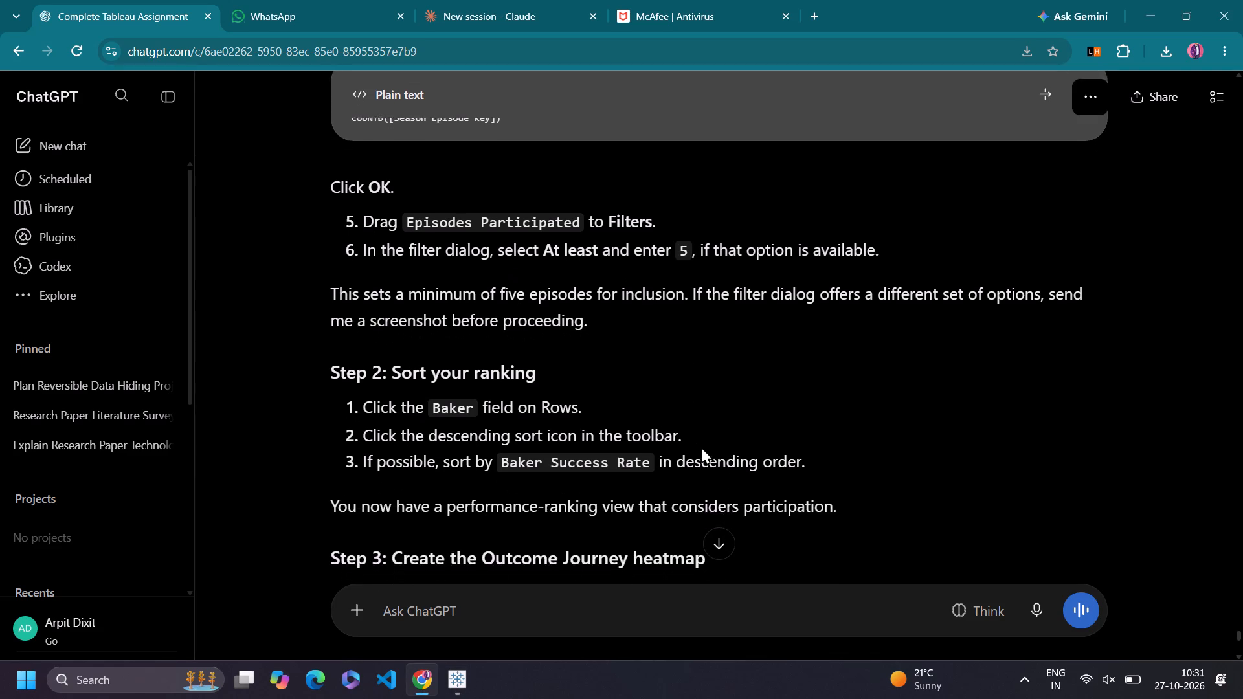
scroll(701, 447, down, 2)
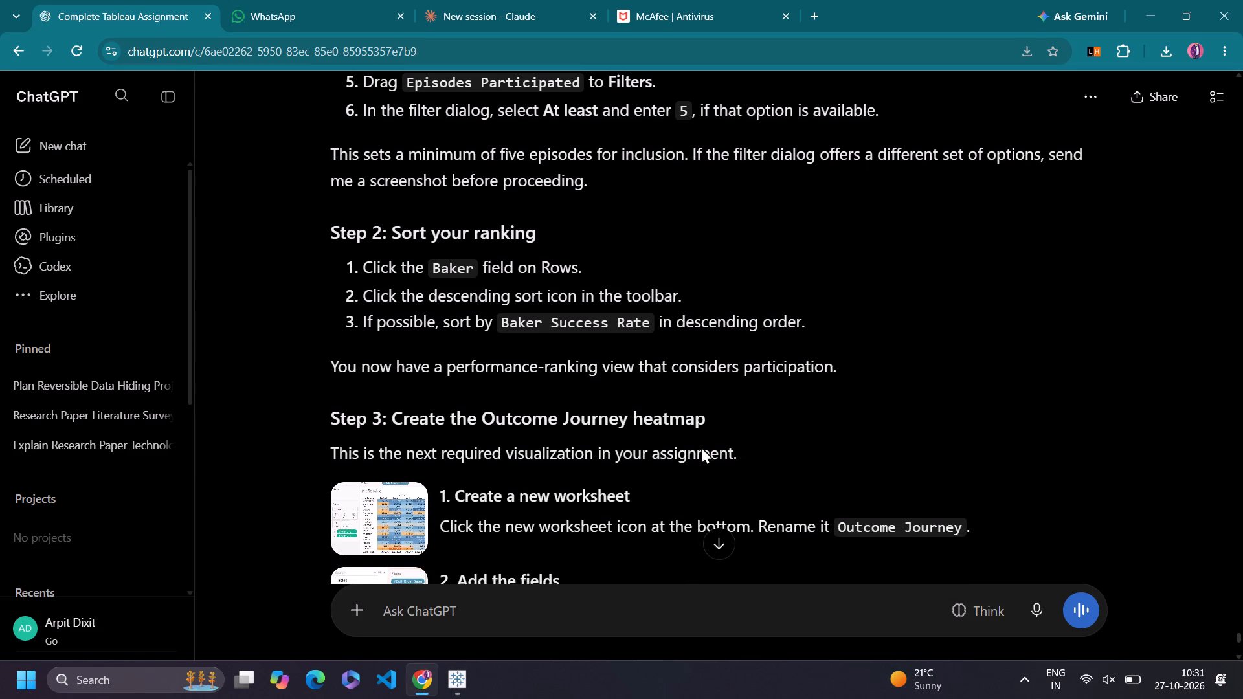
scroll(701, 447, down, 2)
key(alt+Tab)
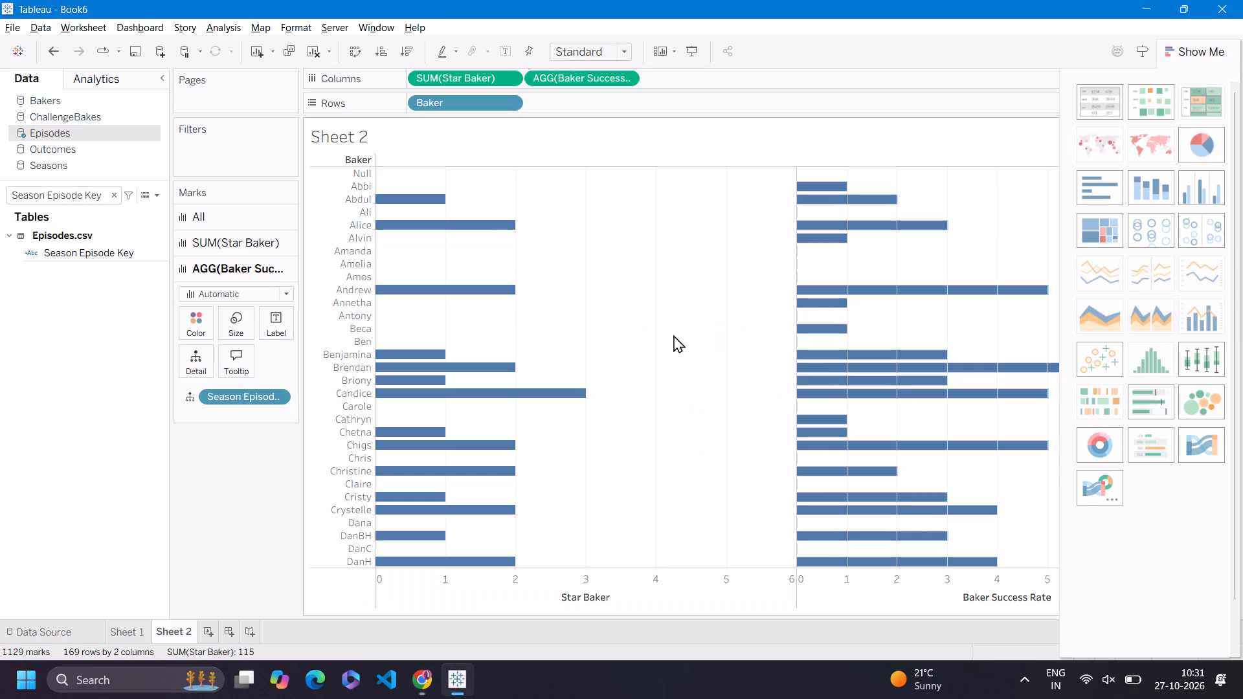
Following ChatGPT's Step 2, sort the Baker field on Rows in Tableau by data source order, descending.
key(alt+Tab)
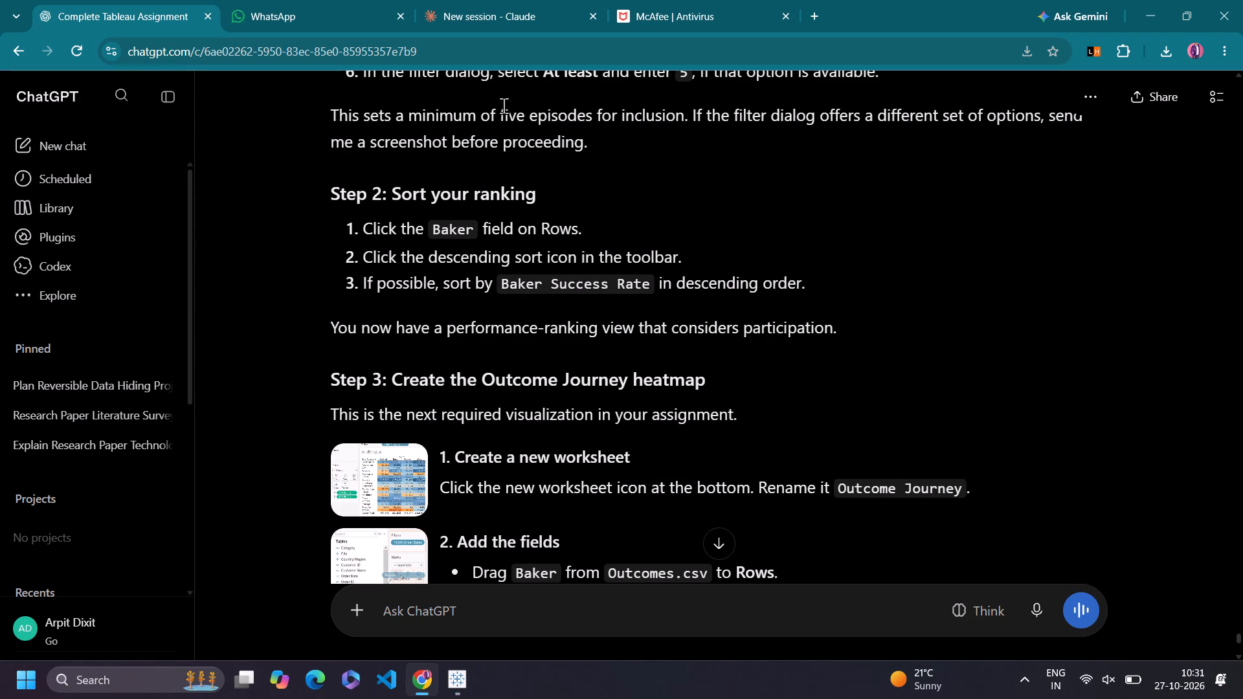
key(alt+Tab)
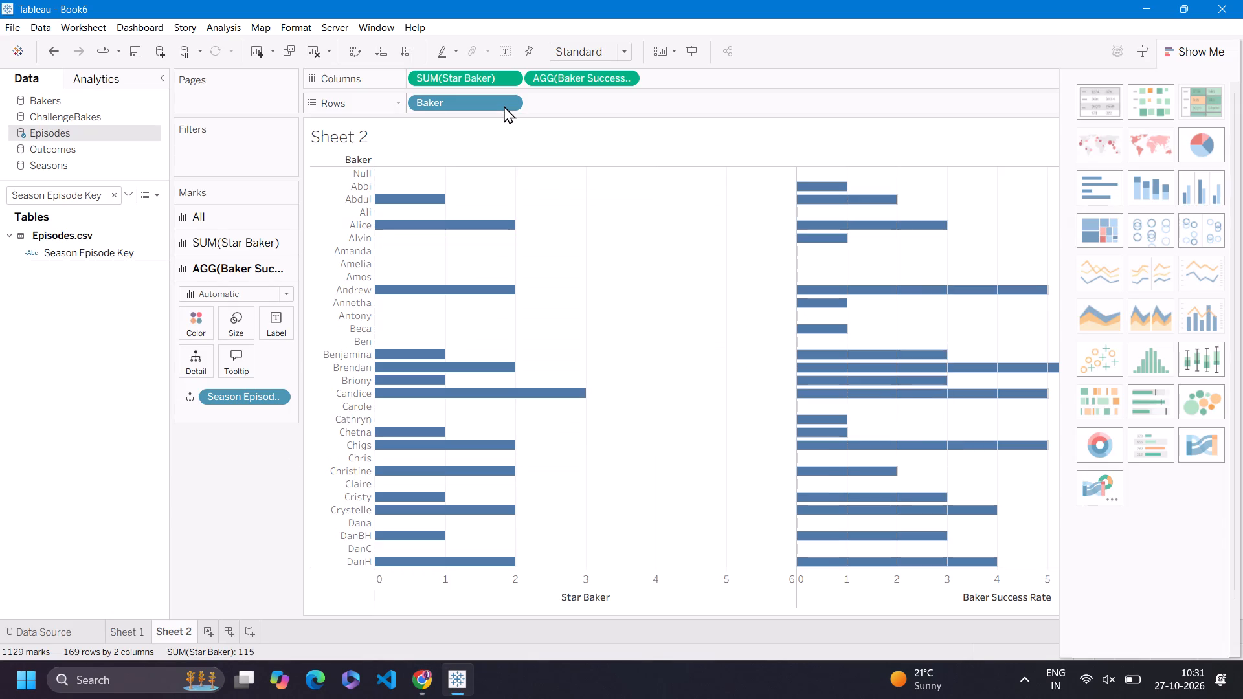
click(504, 100)
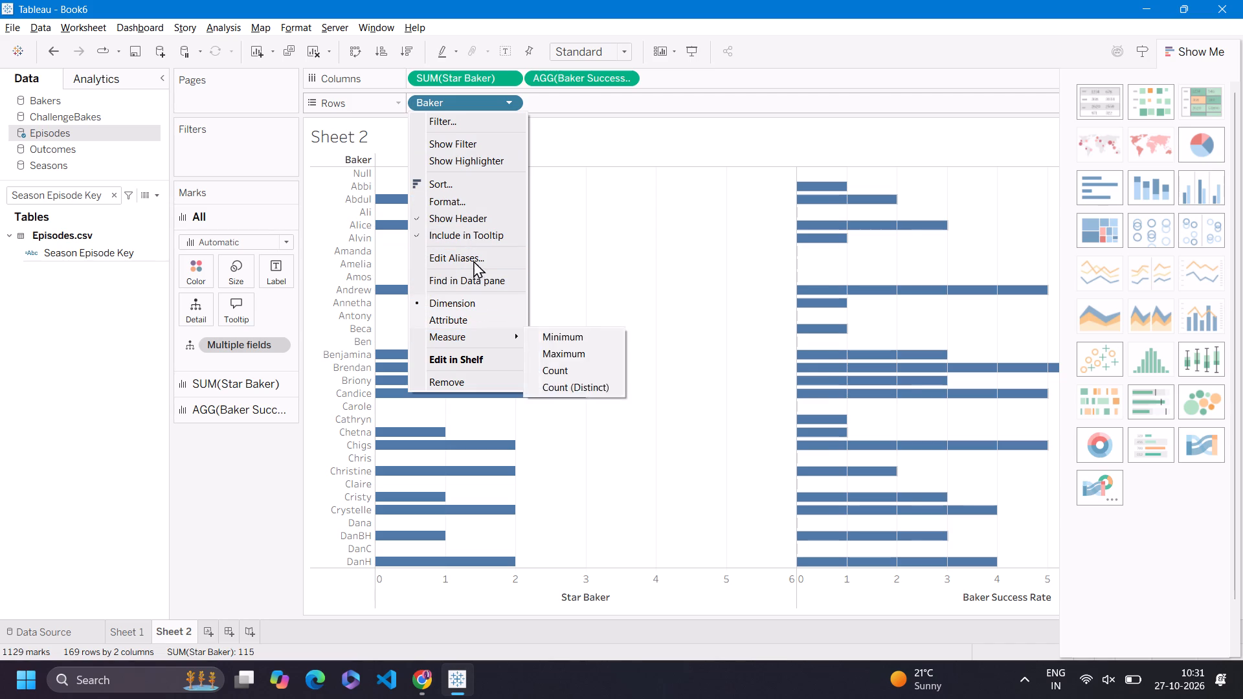
click(437, 184)
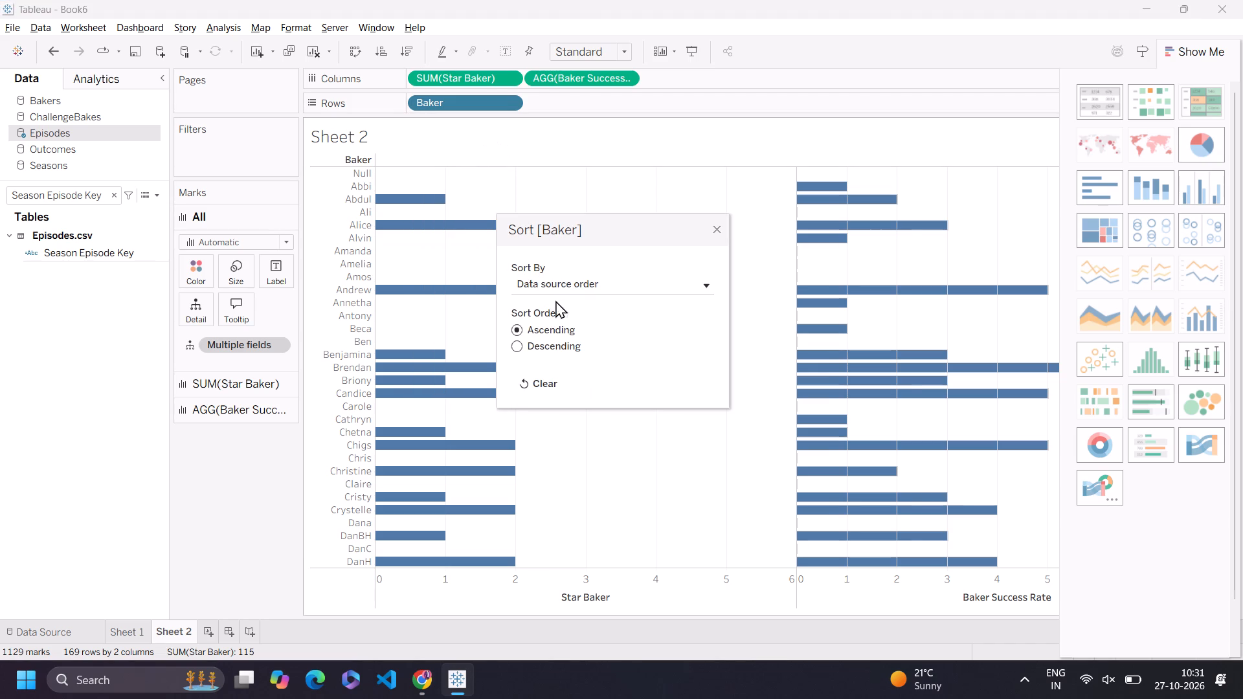
click(559, 343)
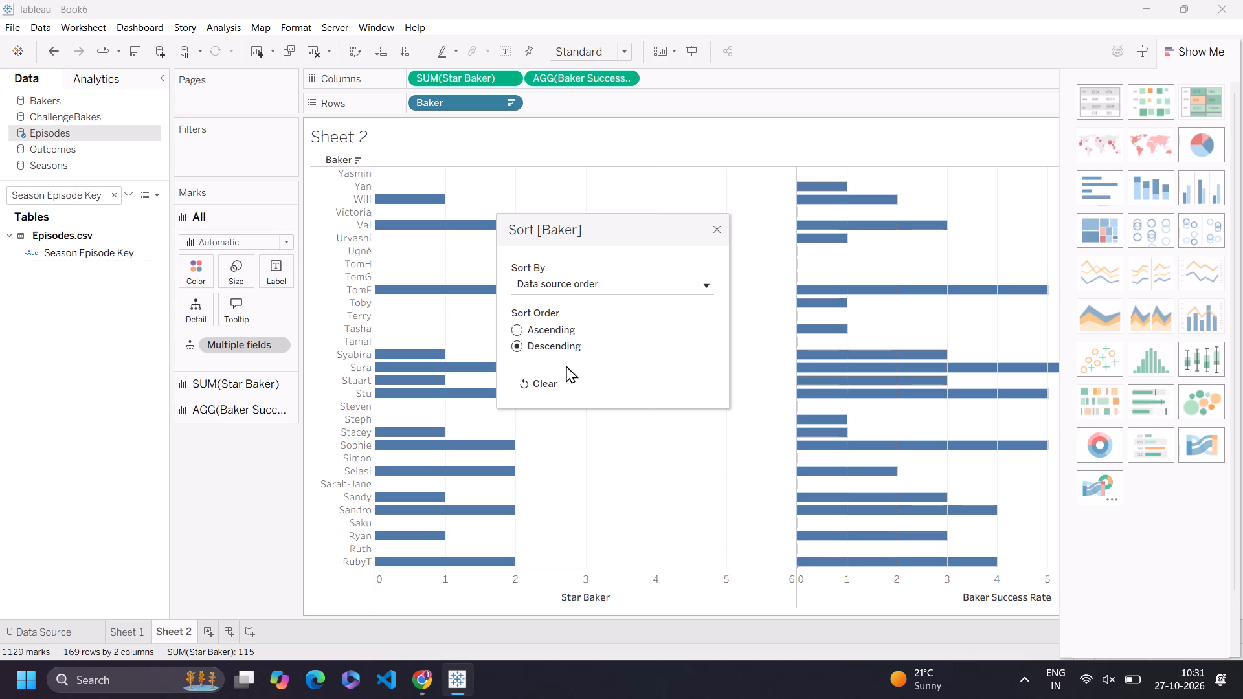
click(715, 232)
Check ChatGPT's Step 3 on the Outcome Journey heatmap and create a new worksheet in Tableau for it.
key(alt+Tab)
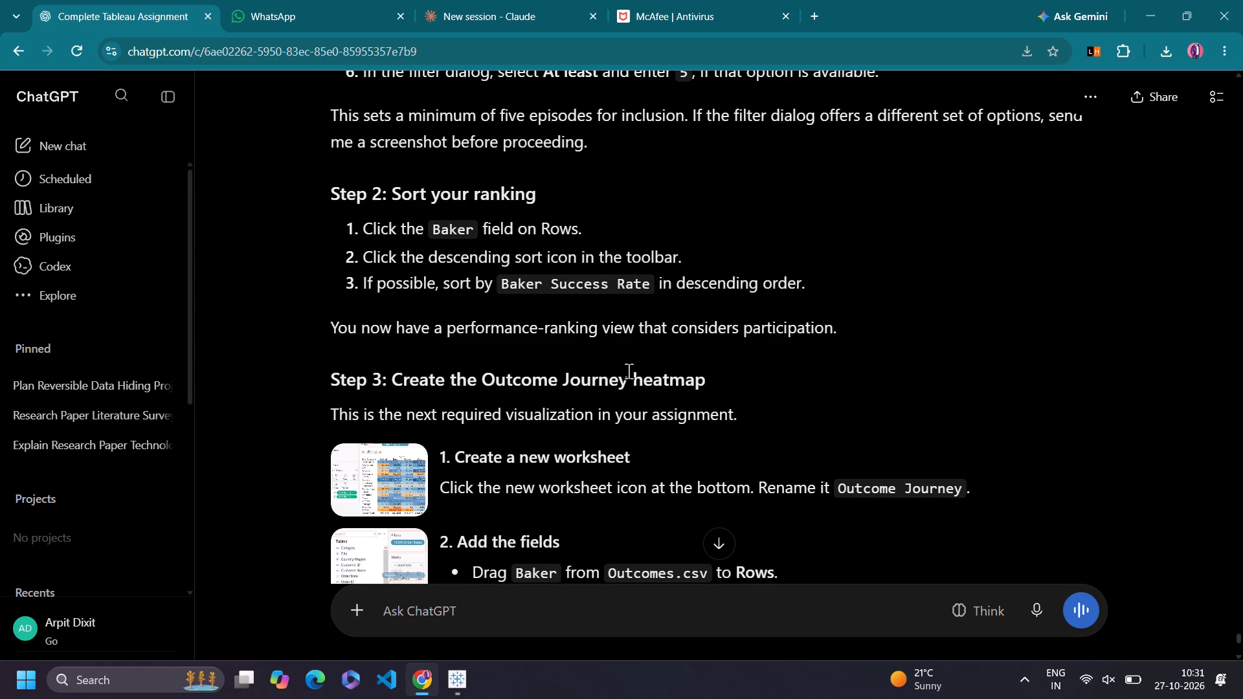
scroll(629, 371, down, 3)
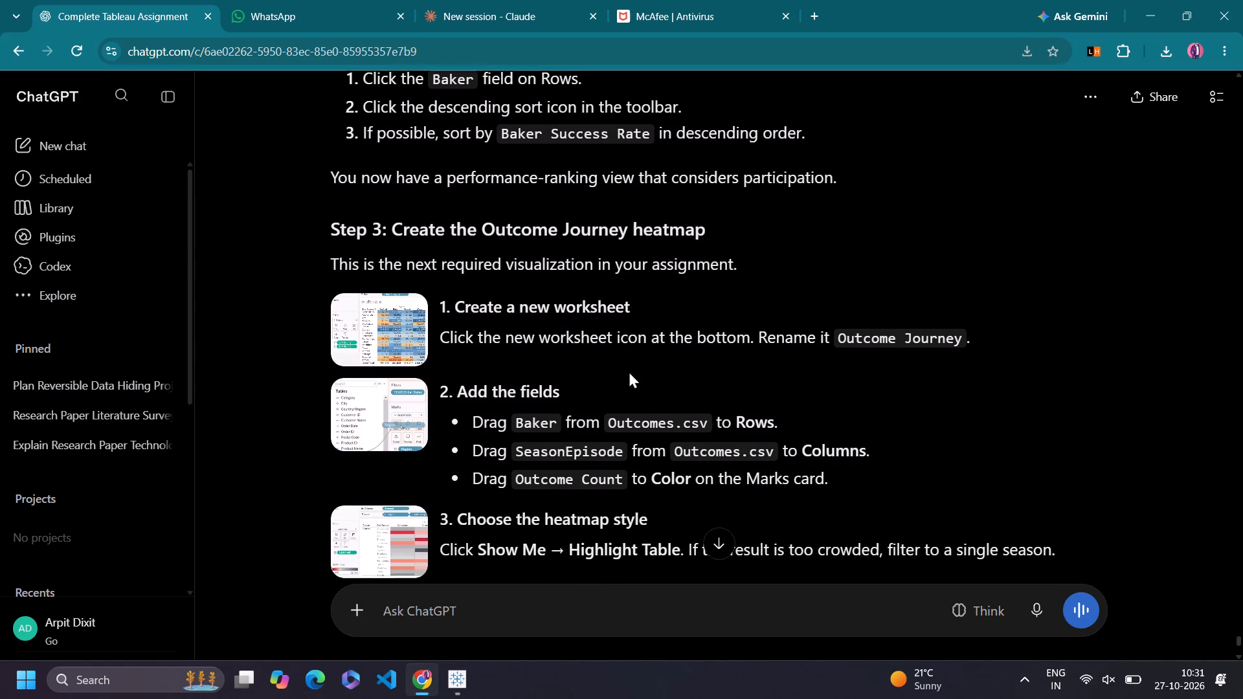
scroll(629, 371, down, 2)
key(alt+Tab)
key(alt+Tab)
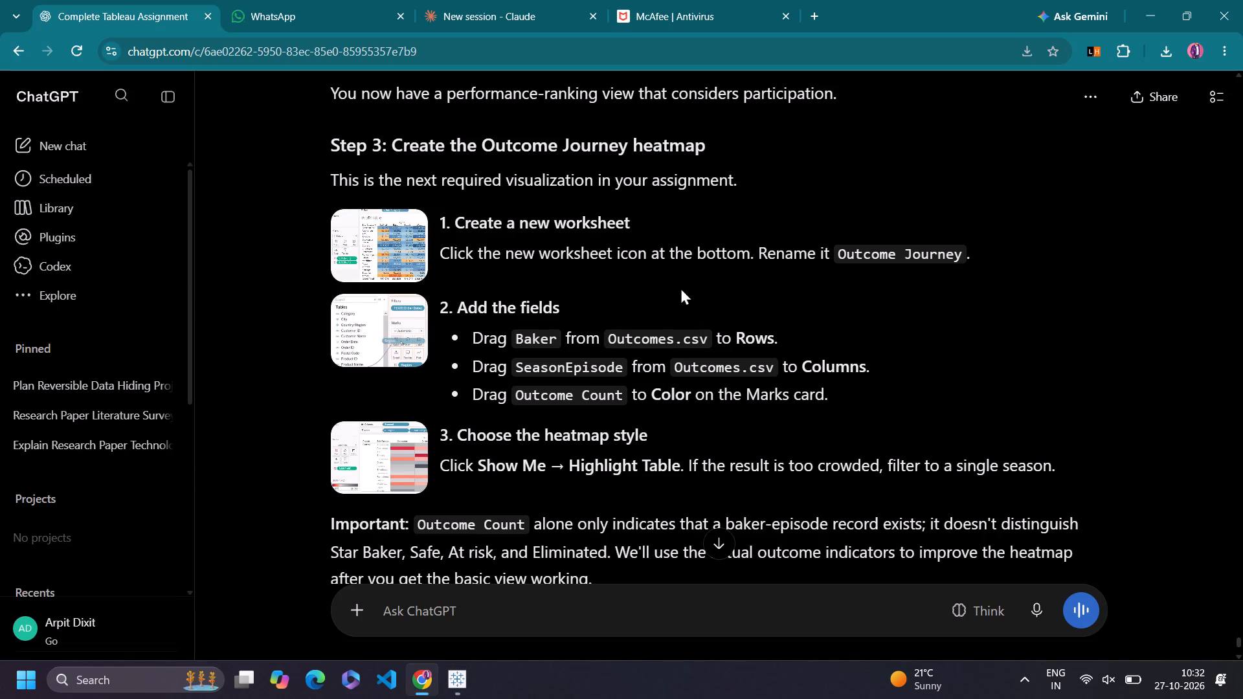
key(alt+Tab)
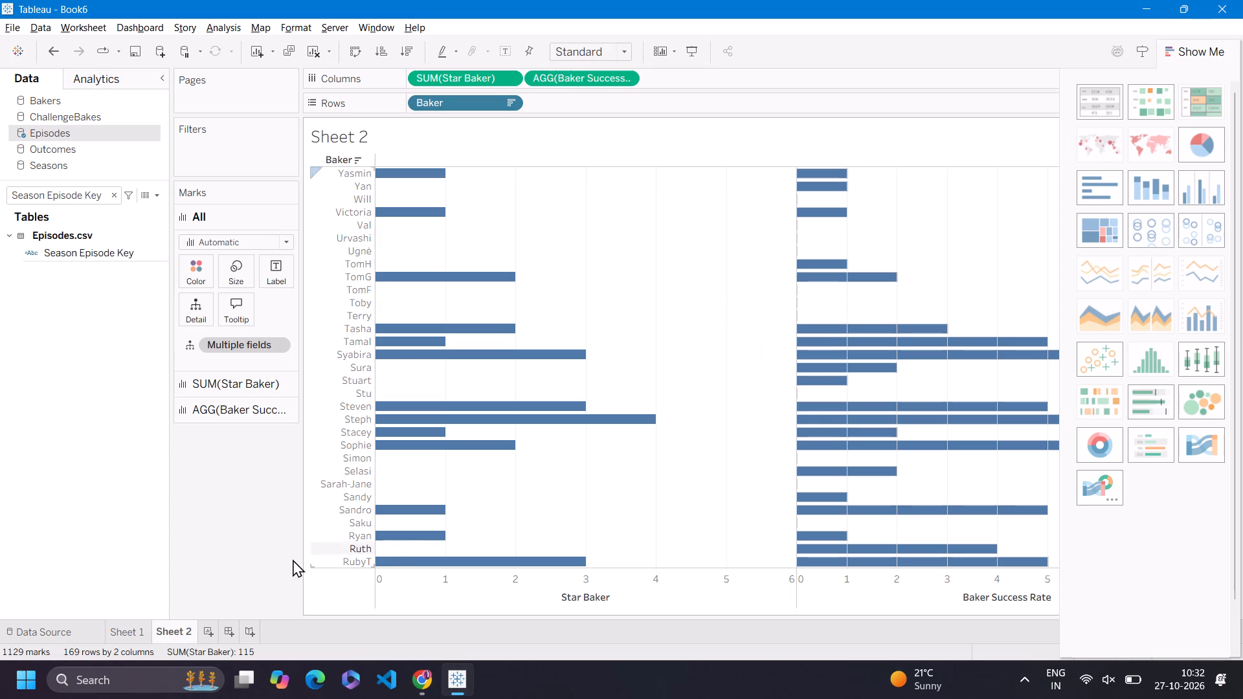
click(204, 628)
Check the fields ChatGPT lists for the Outcome Journey heatmap and clear the Season Episode Key field search in Tableau.
key(alt+Tab)
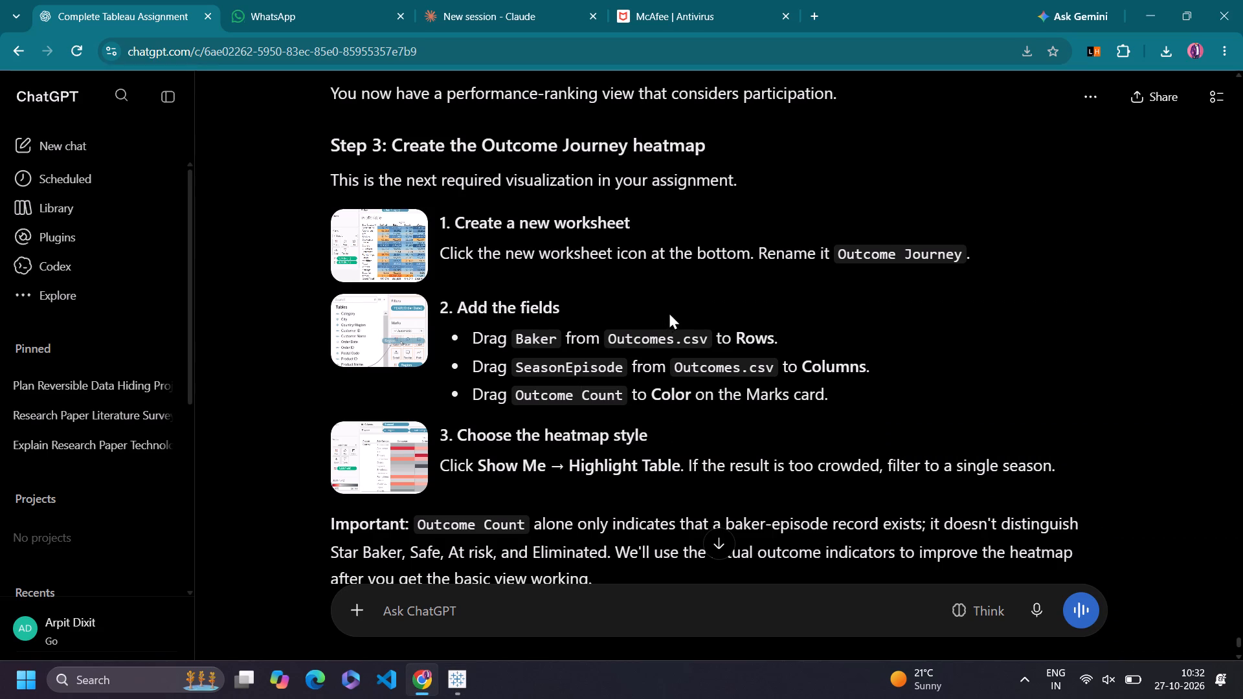
scroll(669, 312, down, 2)
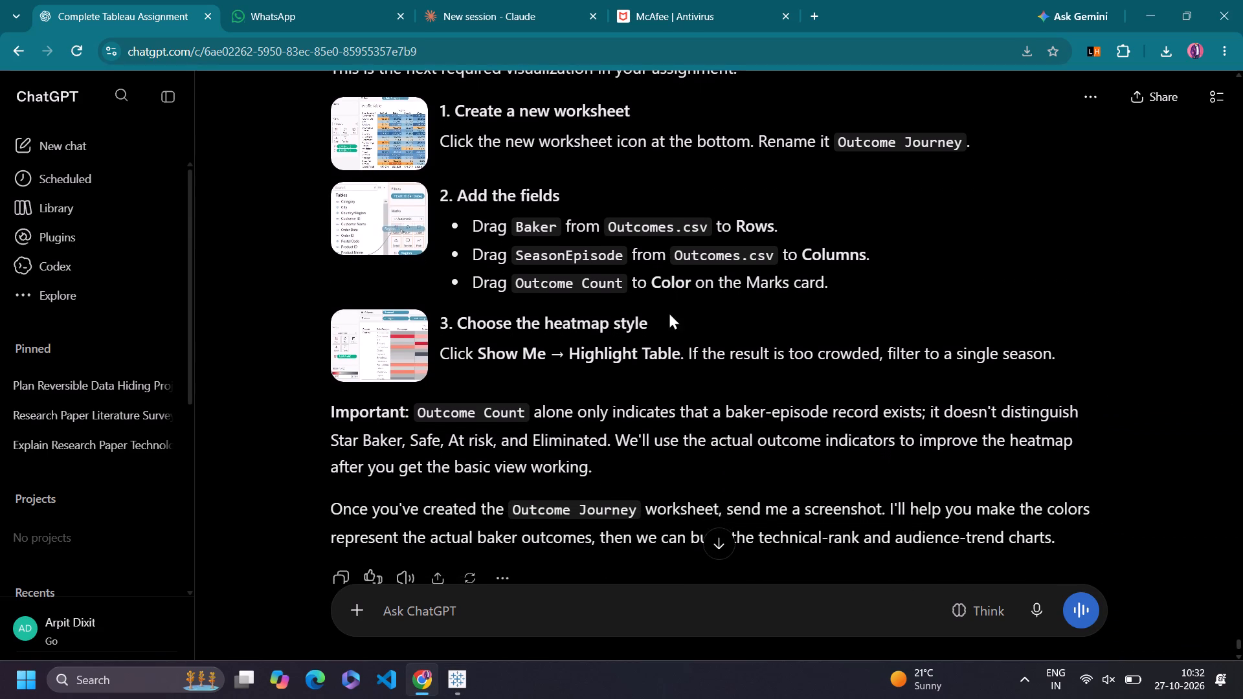
key(alt+Tab)
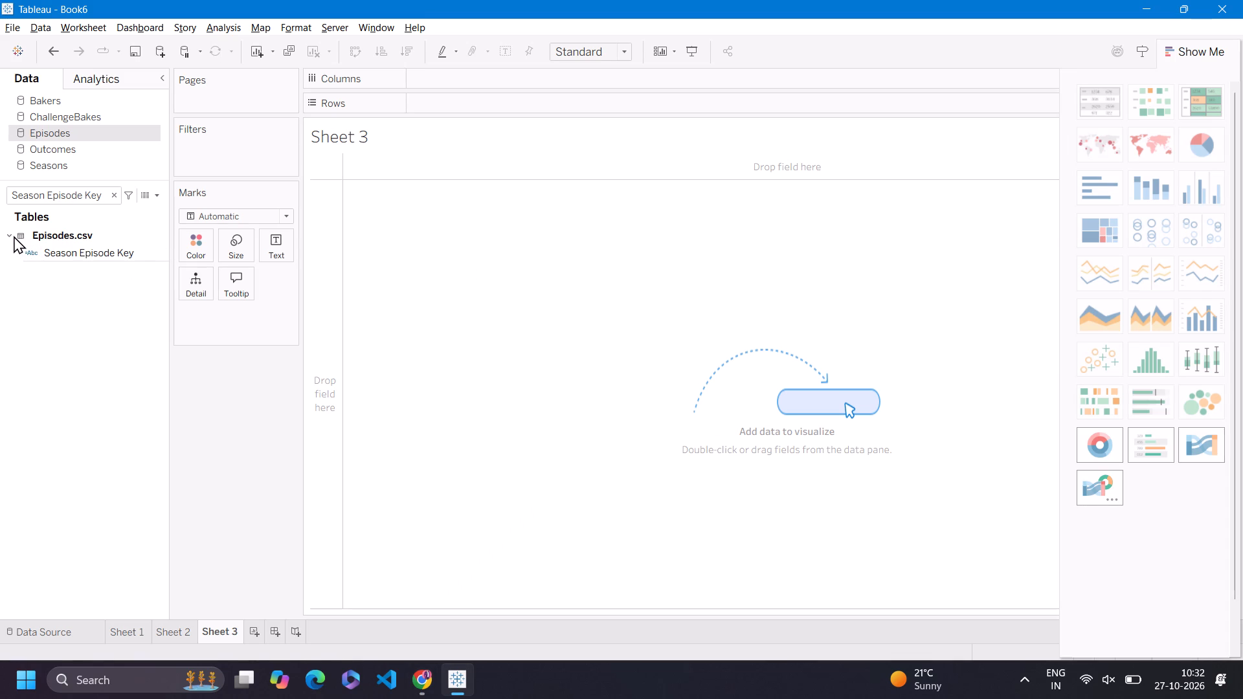
click(8, 236)
click(8, 236)
click(78, 102)
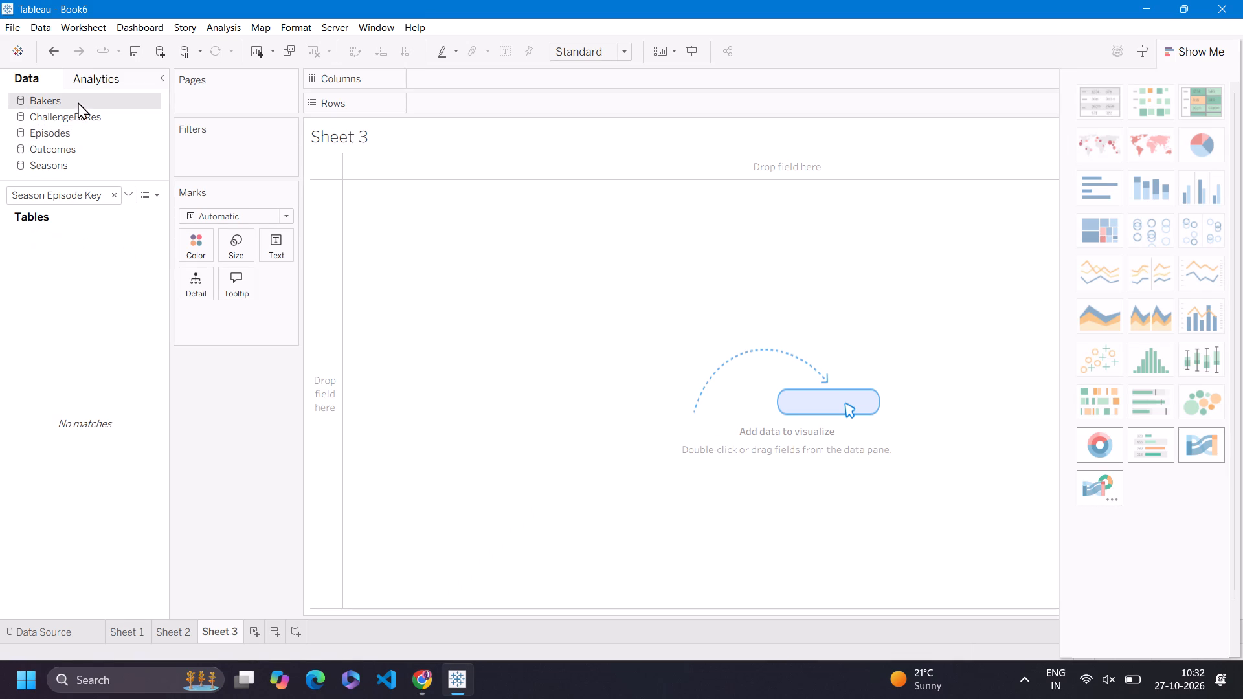
click(65, 125)
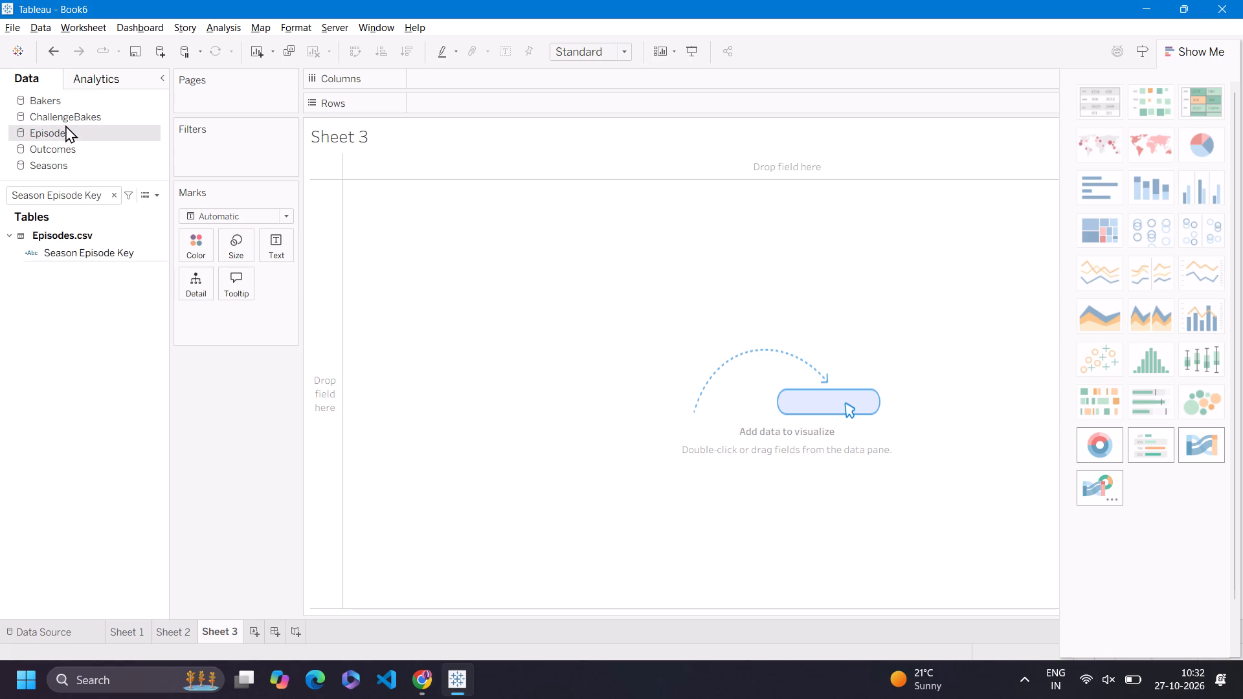
click(114, 196)
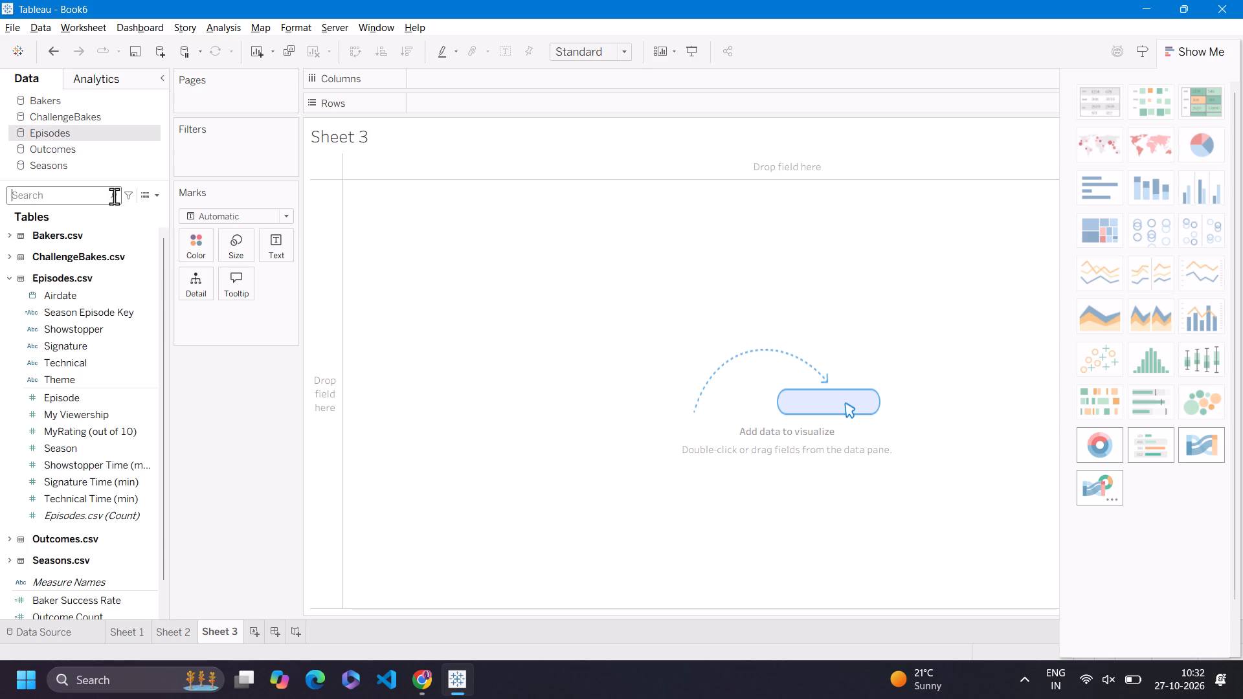
Following ChatGPT's field list, place Baker (Bakers.csv) from the Bakers.csv table on Rows in Tableau's Sheet 3.
key(alt+Tab)
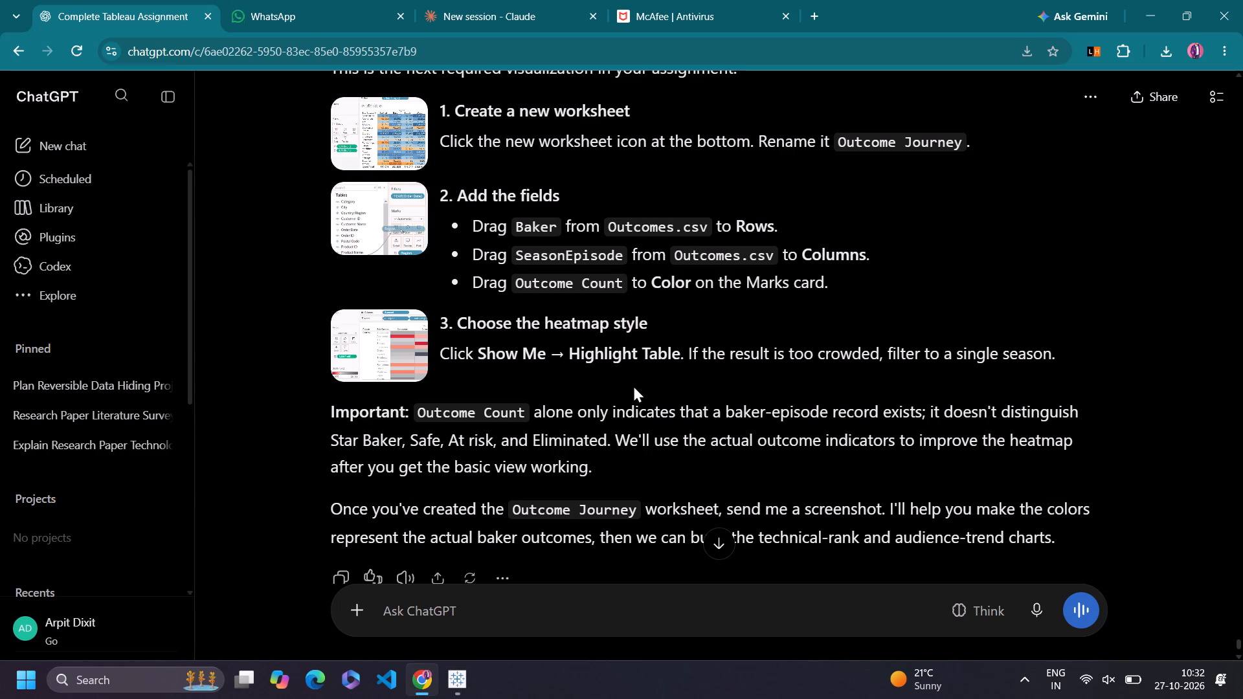
key(alt+Tab)
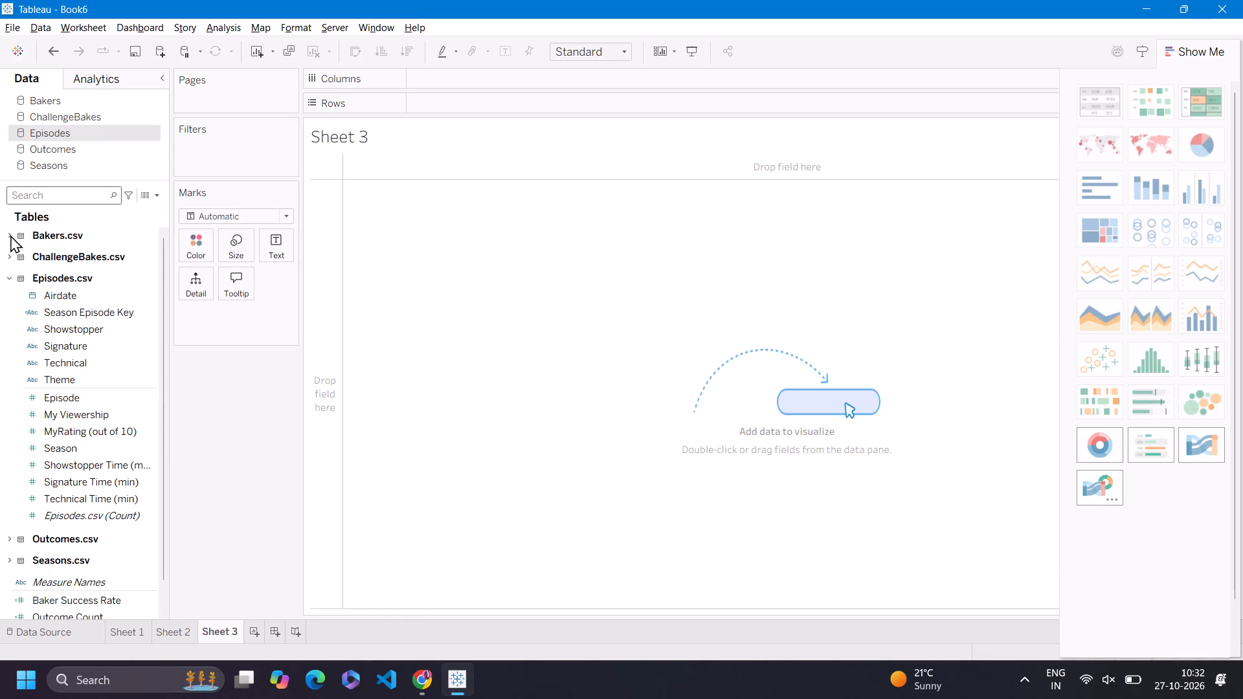
click(10, 235)
key(alt+Tab)
key(alt+Tab)
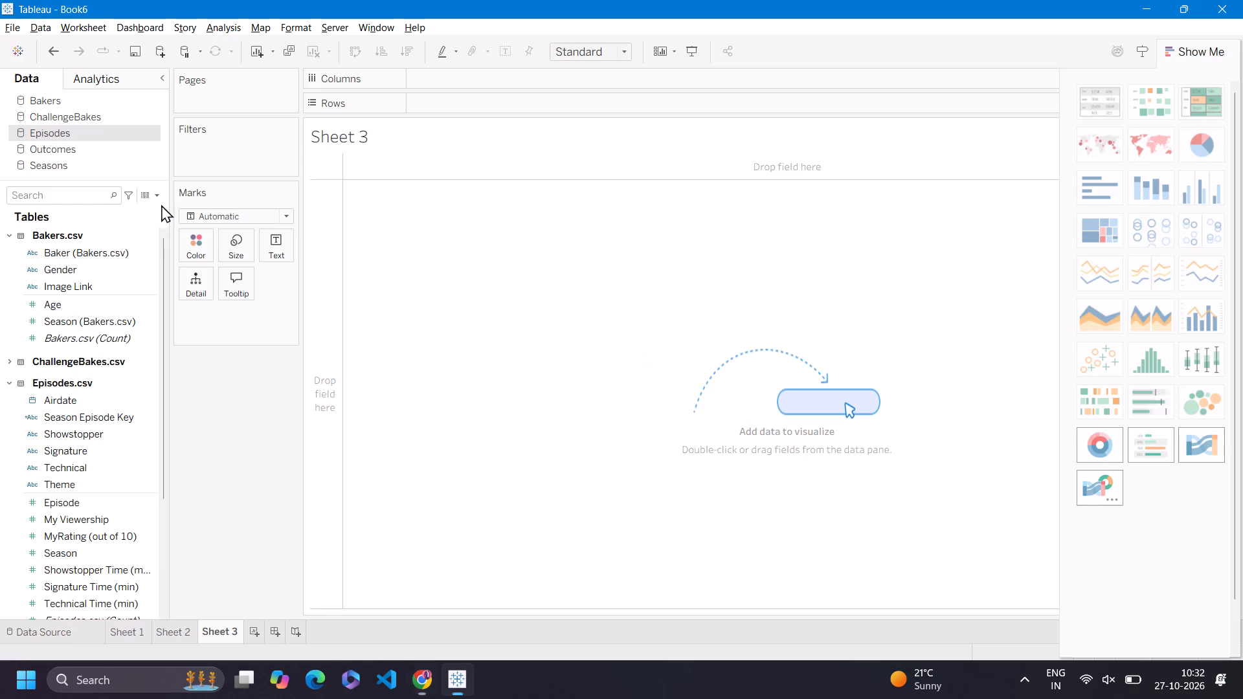
key(alt+Tab)
key(alt+Tab)
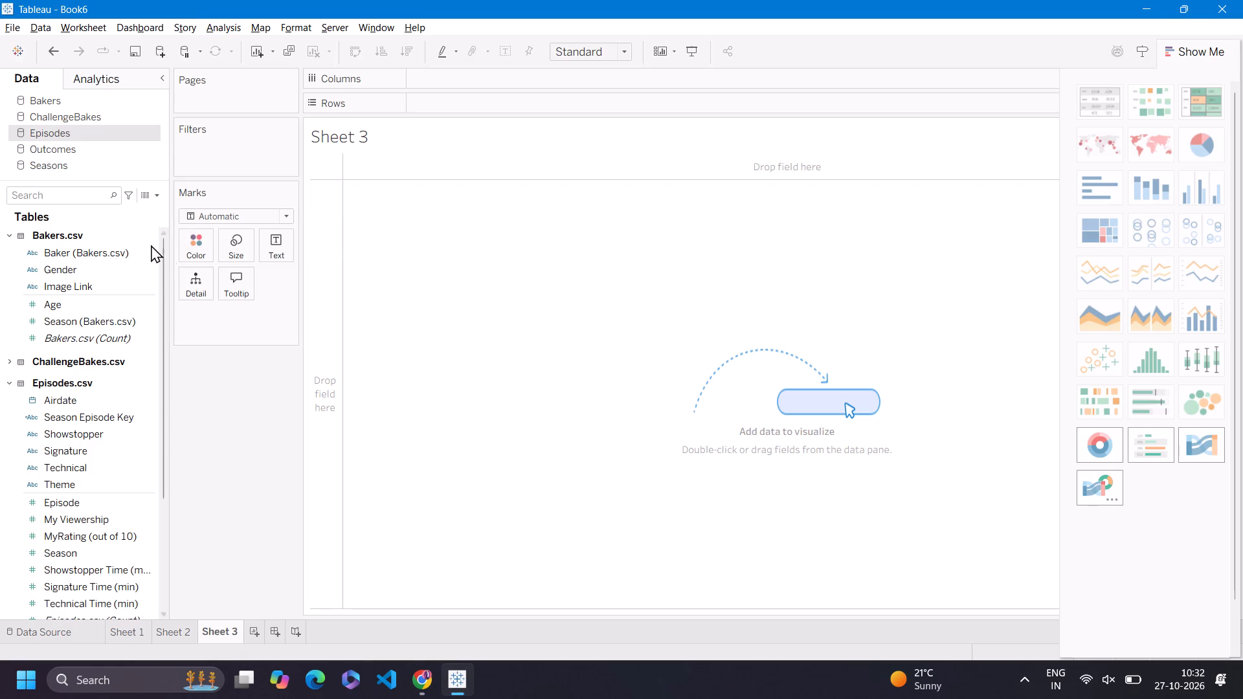
drag(103, 248, 510, 97)
Check ChatGPT's list again and place SeasonEpisode from the Outcomes.csv table on Columns in Tableau.
key(alt+Tab)
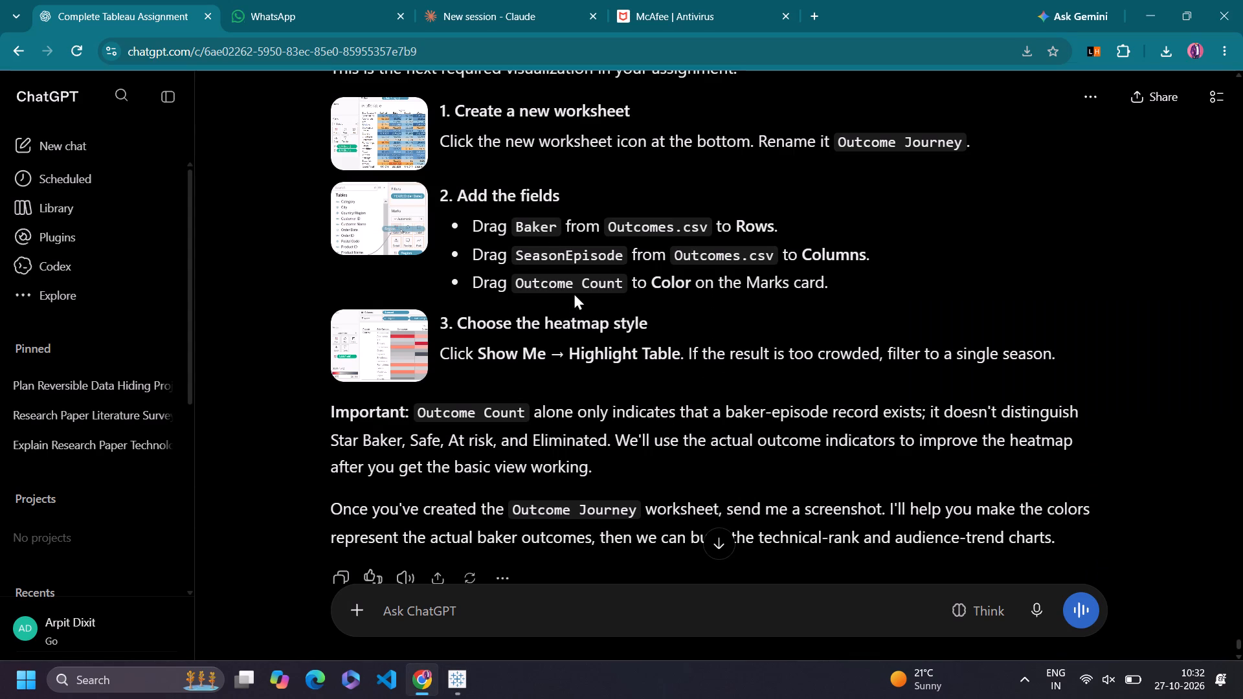
key(alt+Tab)
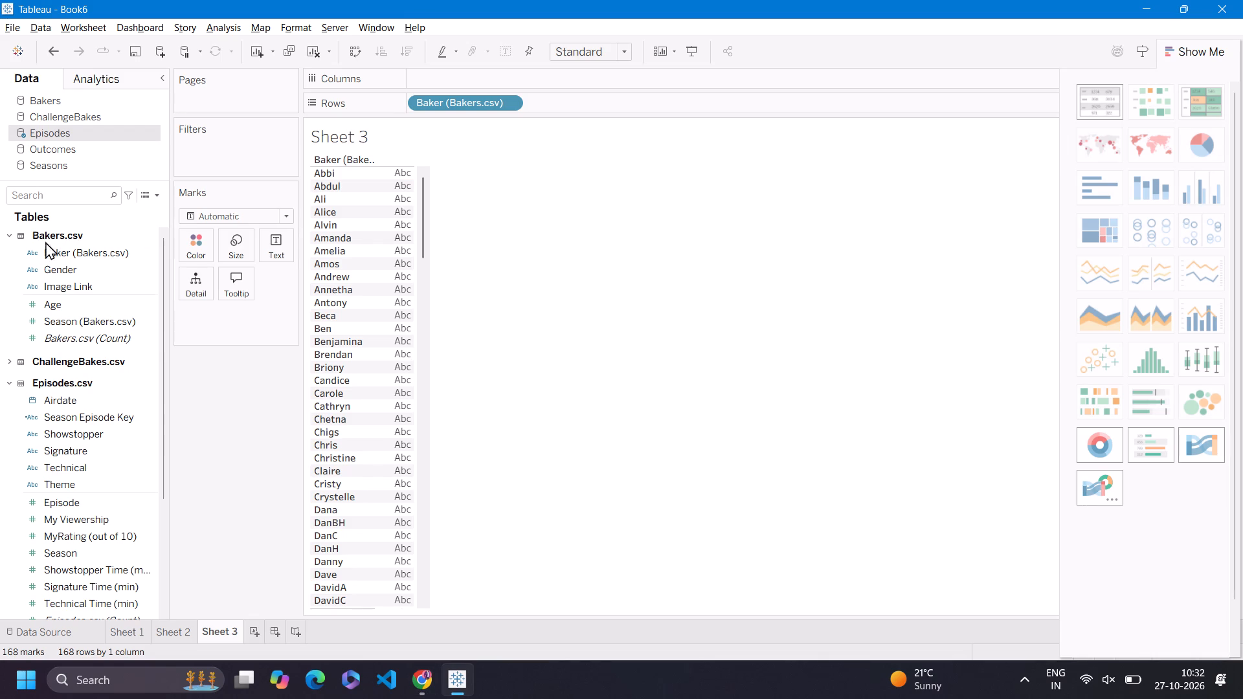
click(8, 229)
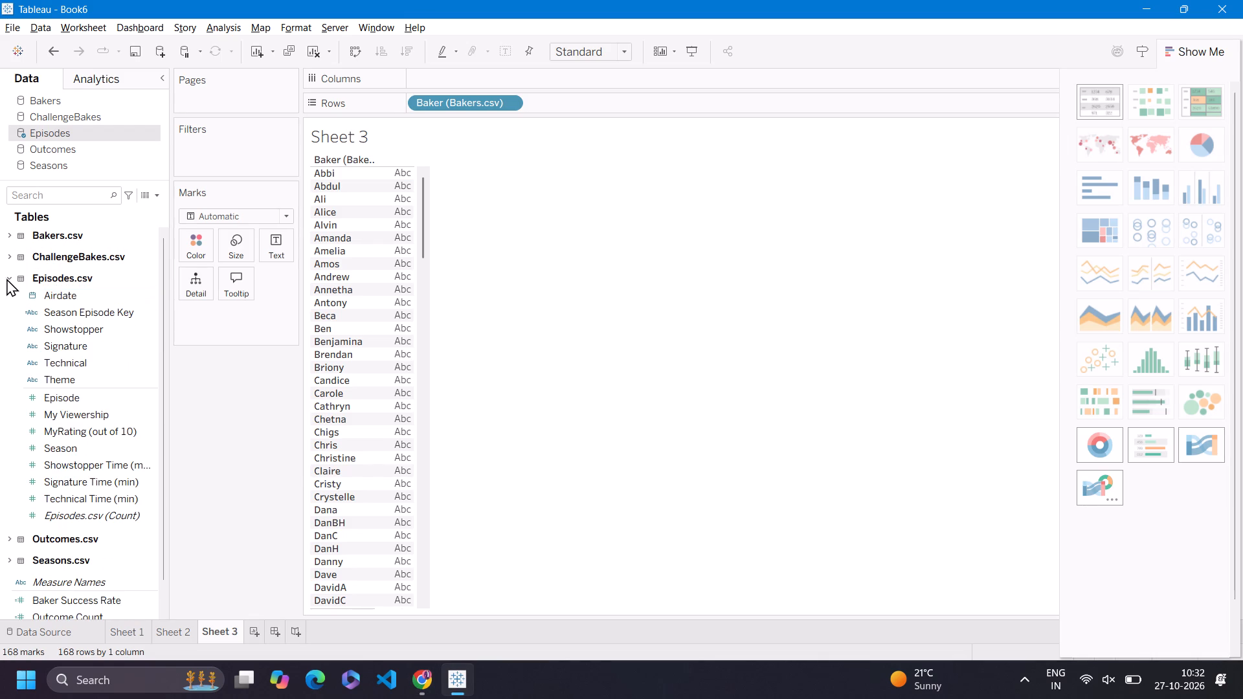
click(8, 274)
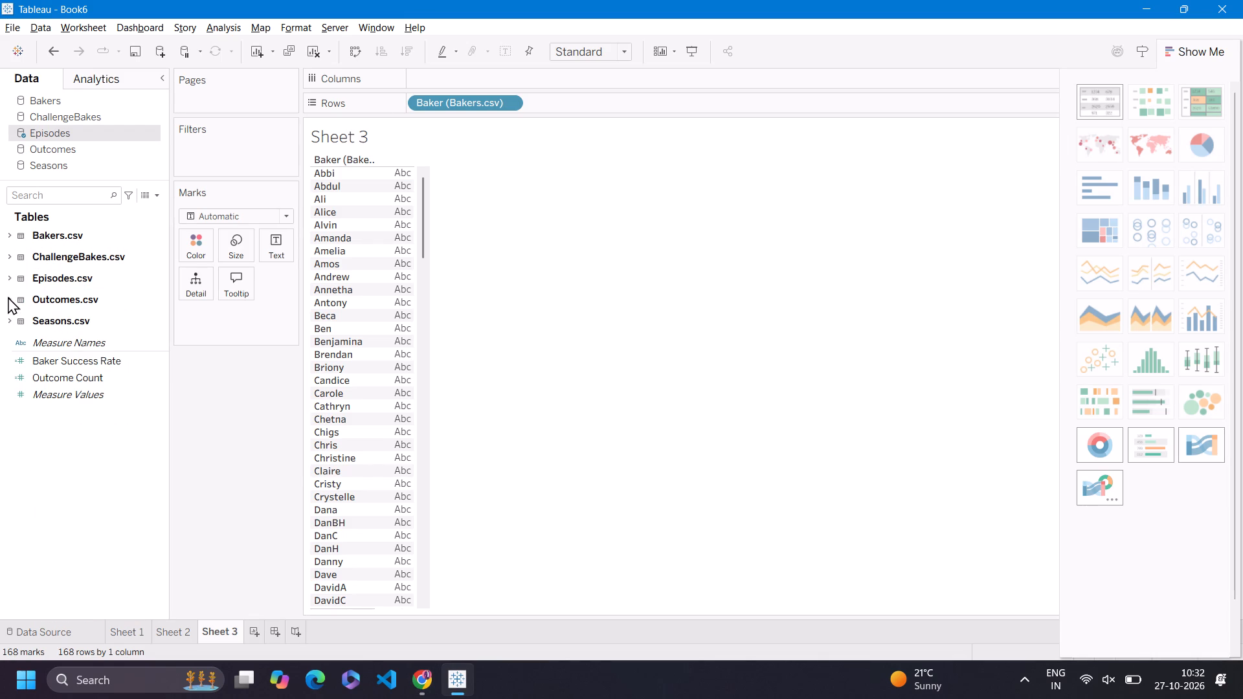
click(8, 296)
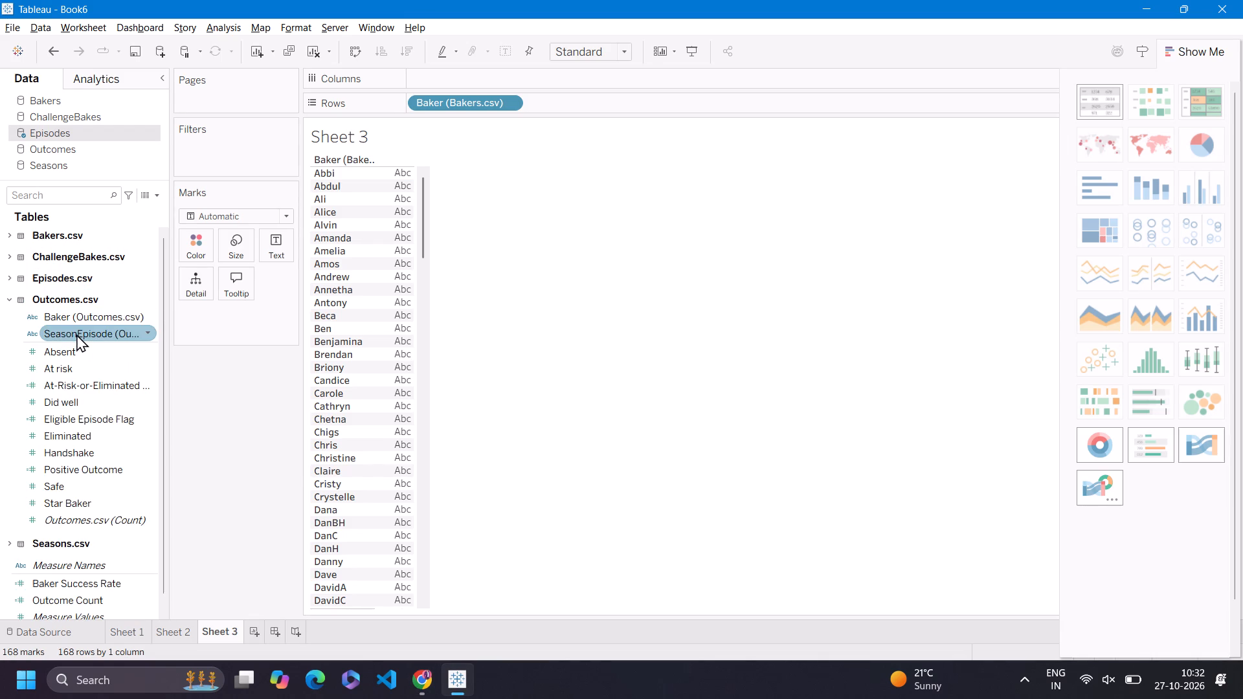
drag(76, 334, 448, 87)
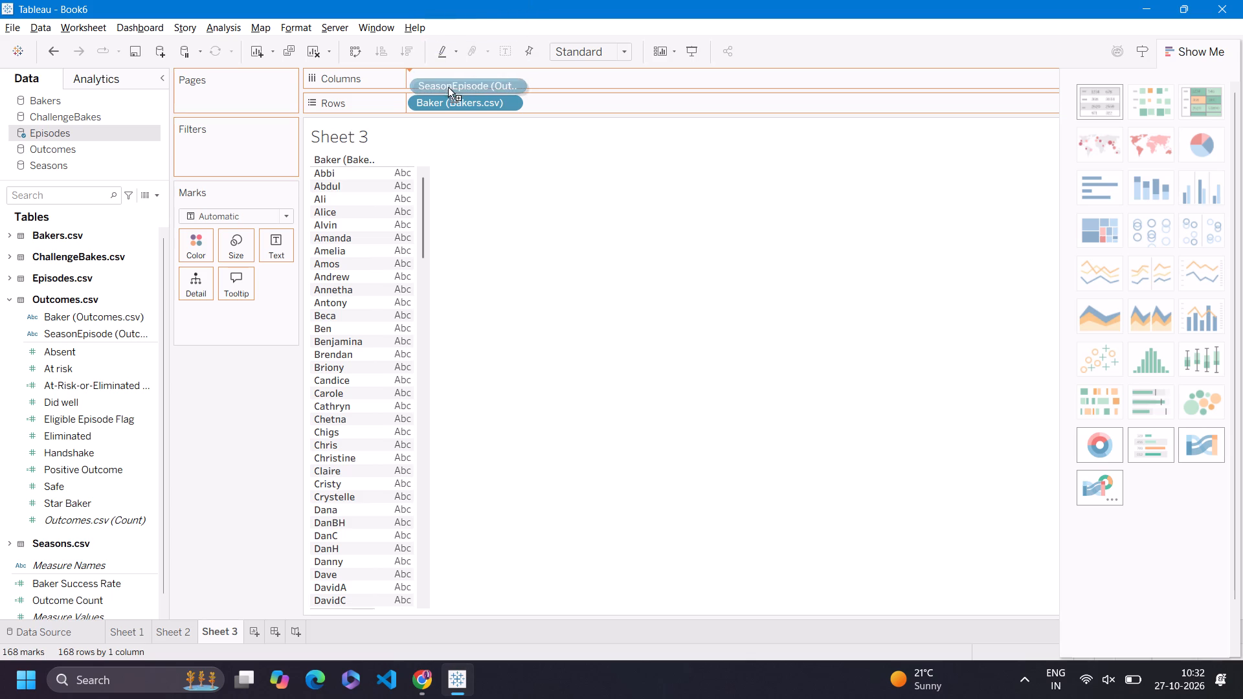
drag(448, 87, 453, 79)
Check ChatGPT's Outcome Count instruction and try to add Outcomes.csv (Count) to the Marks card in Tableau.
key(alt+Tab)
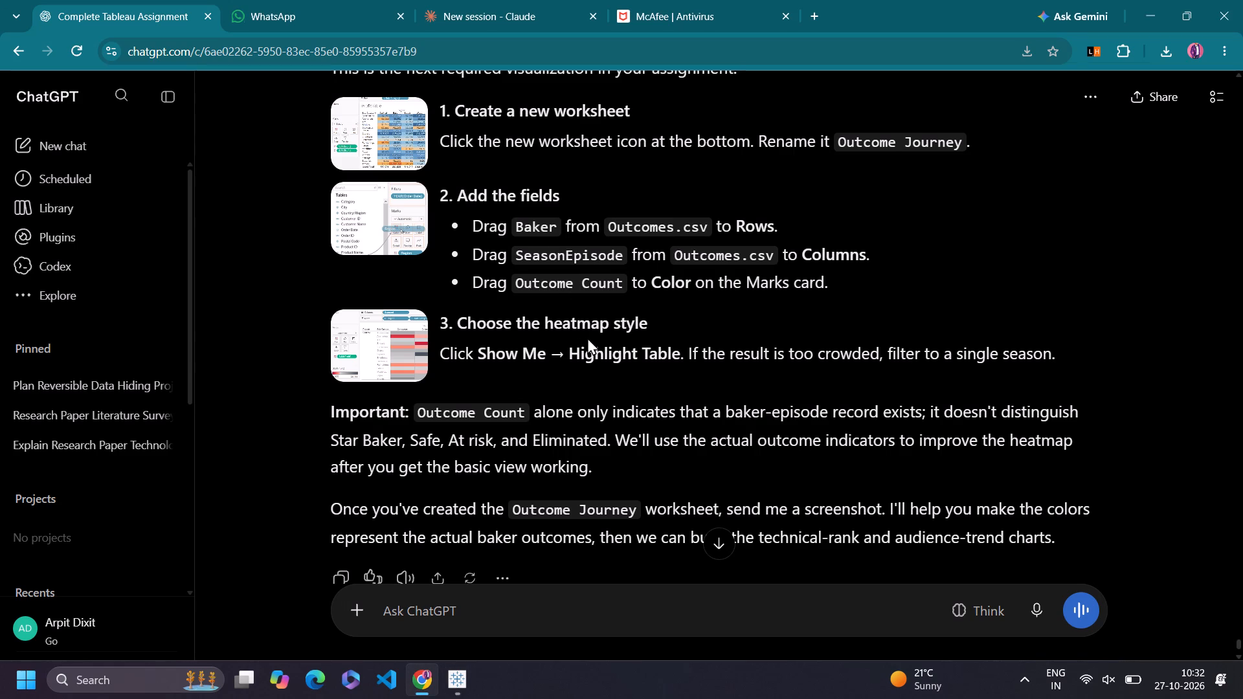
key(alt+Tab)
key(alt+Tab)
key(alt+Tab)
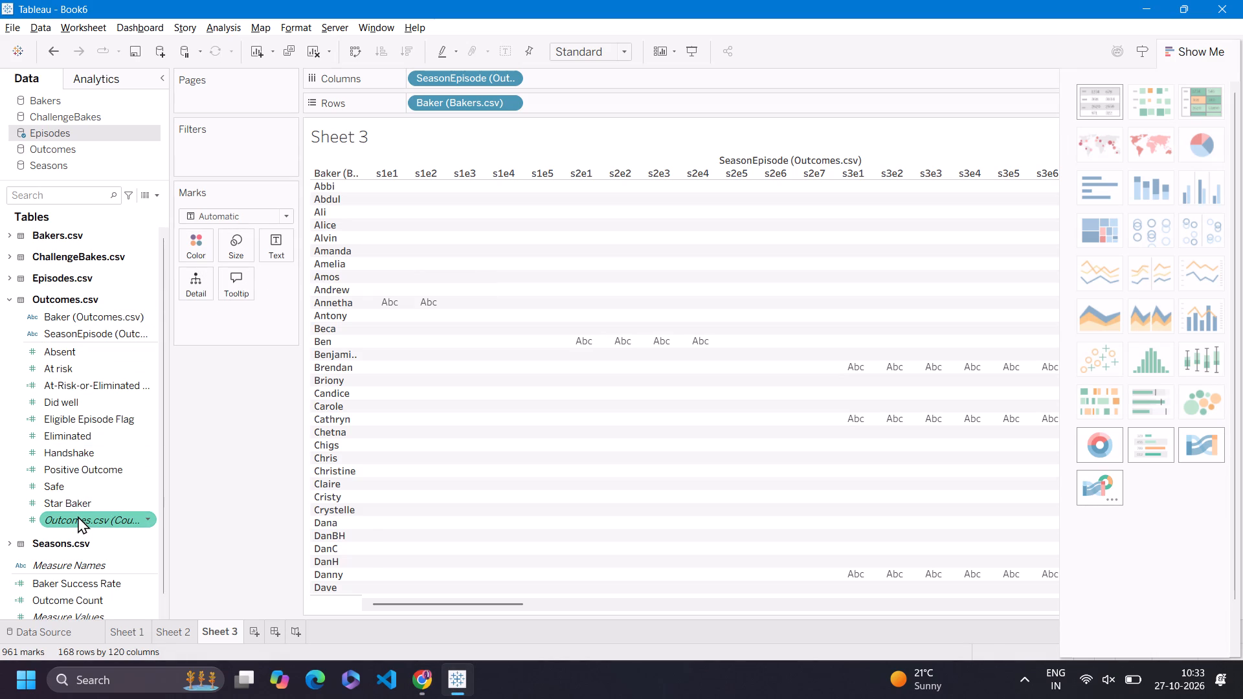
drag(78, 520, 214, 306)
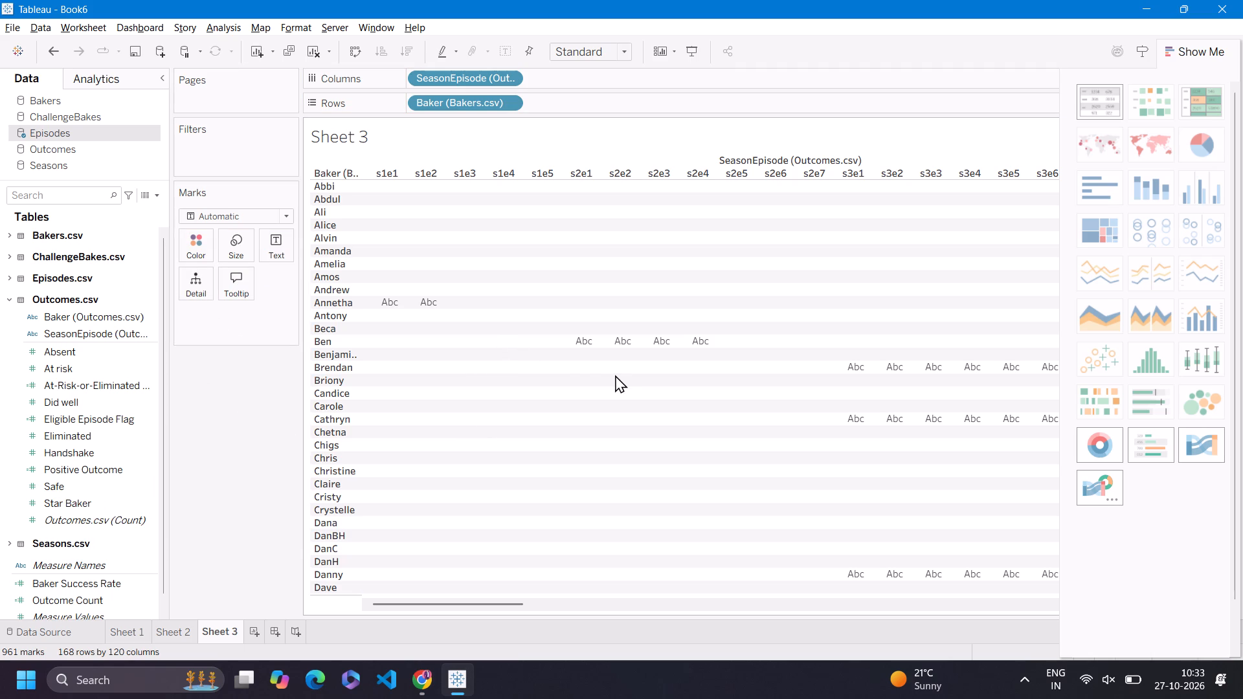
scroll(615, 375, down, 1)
key(alt+Tab)
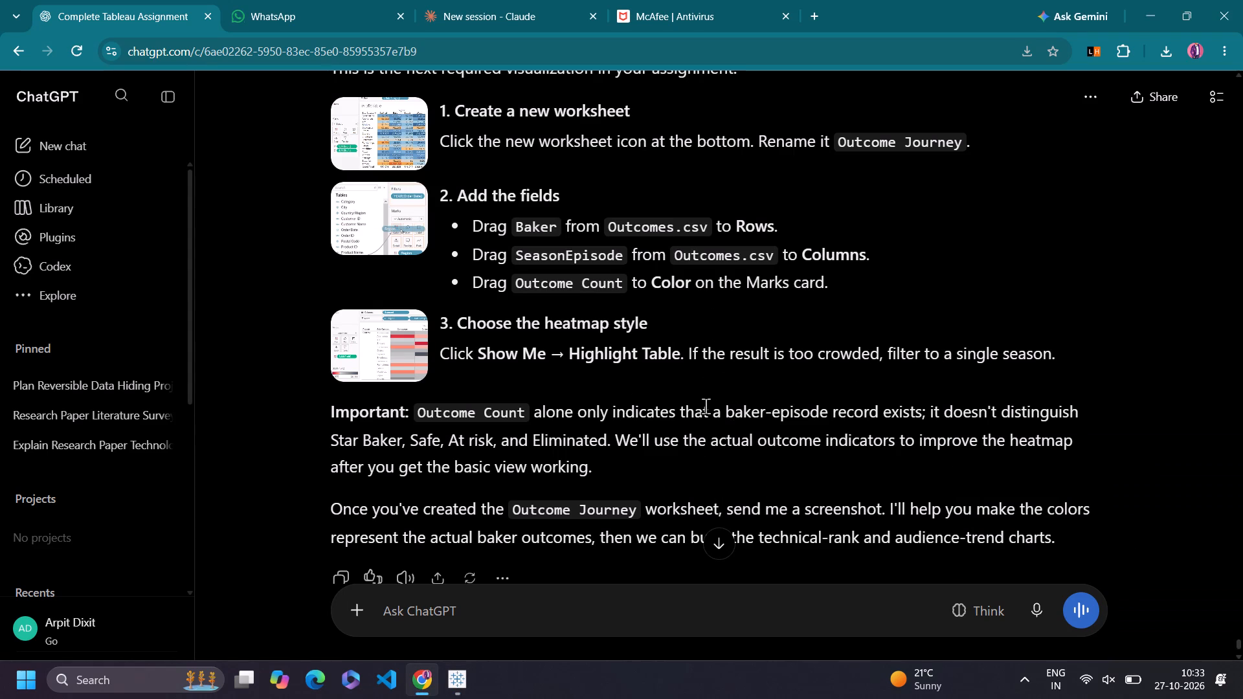
key(alt+Tab)
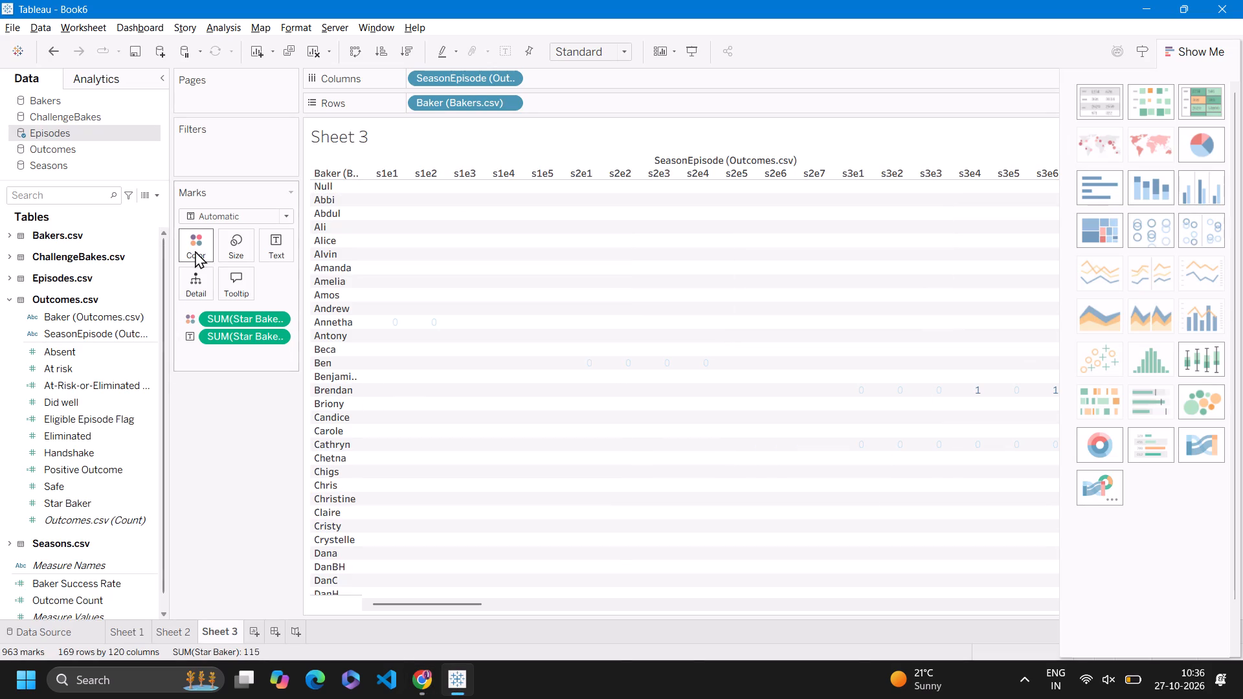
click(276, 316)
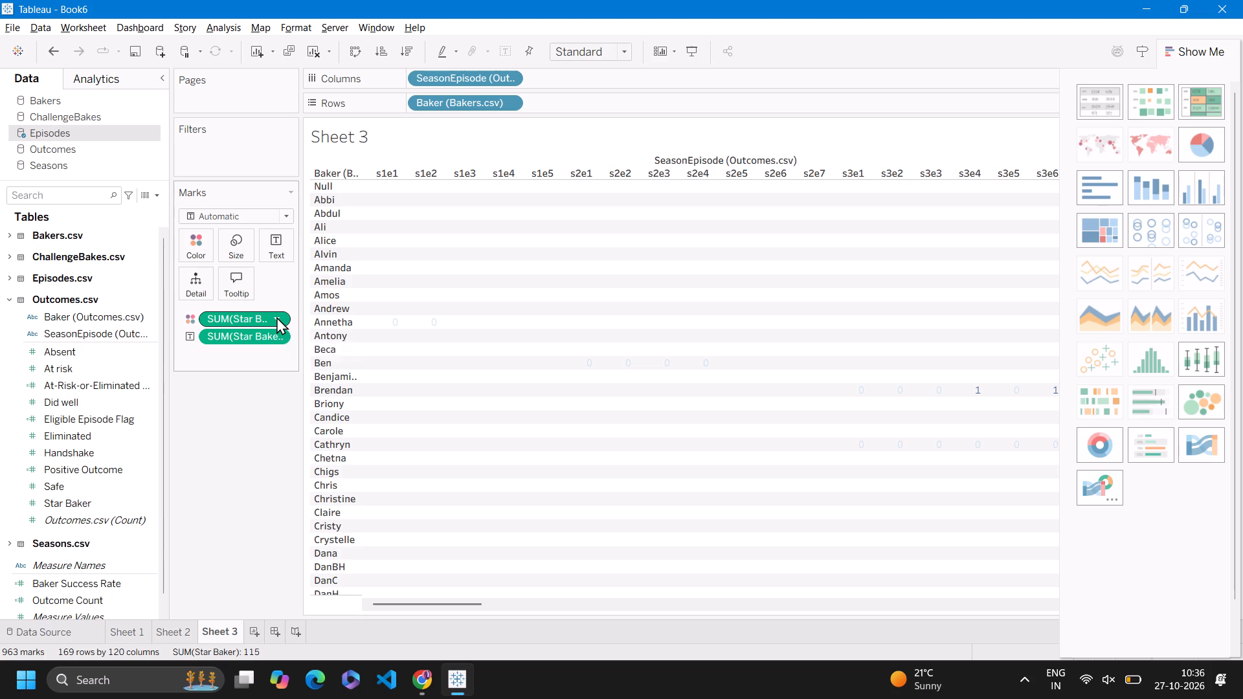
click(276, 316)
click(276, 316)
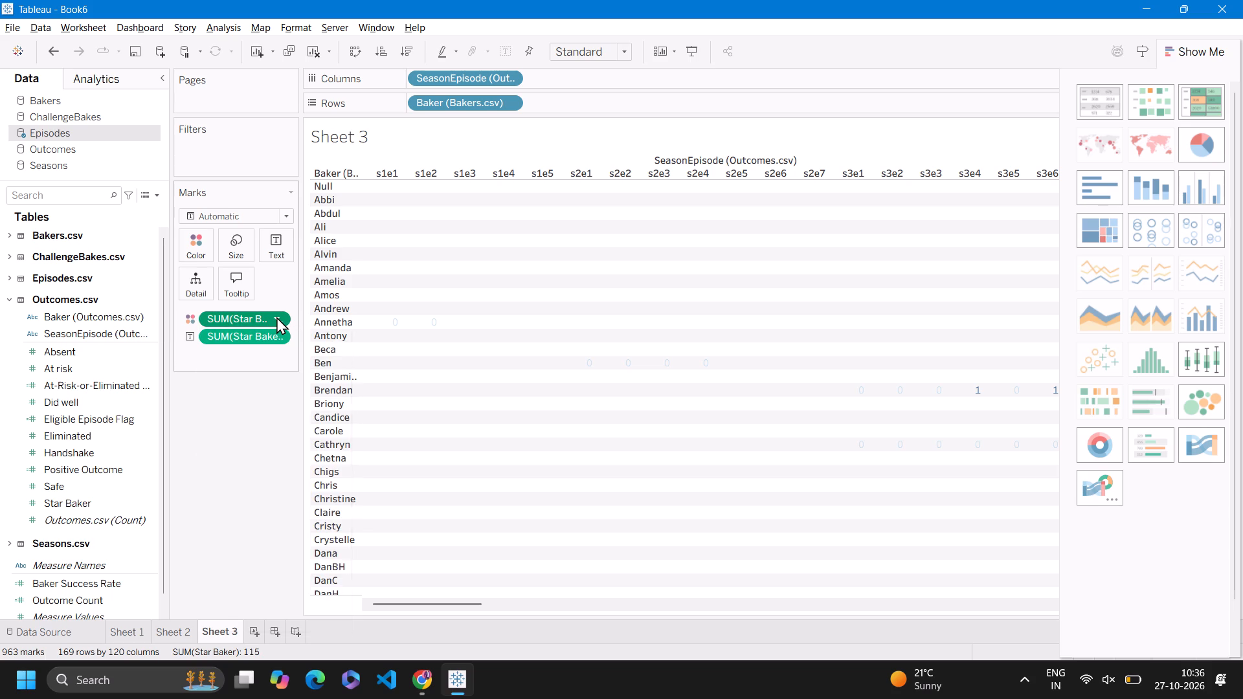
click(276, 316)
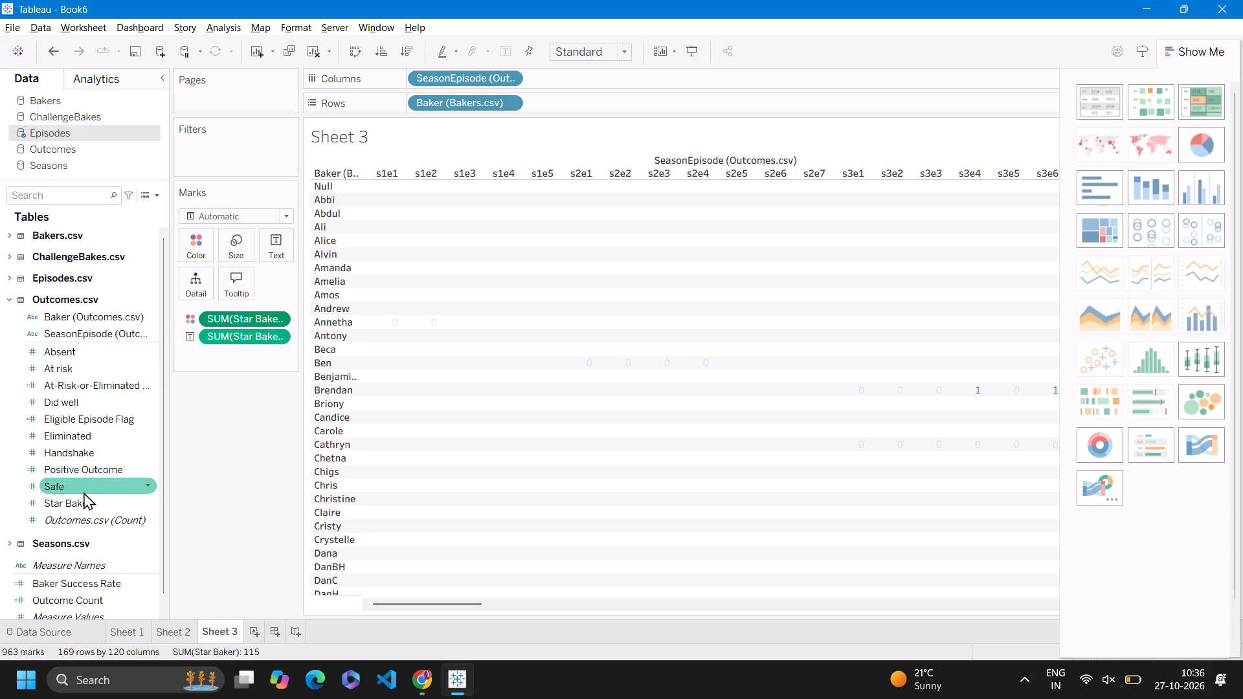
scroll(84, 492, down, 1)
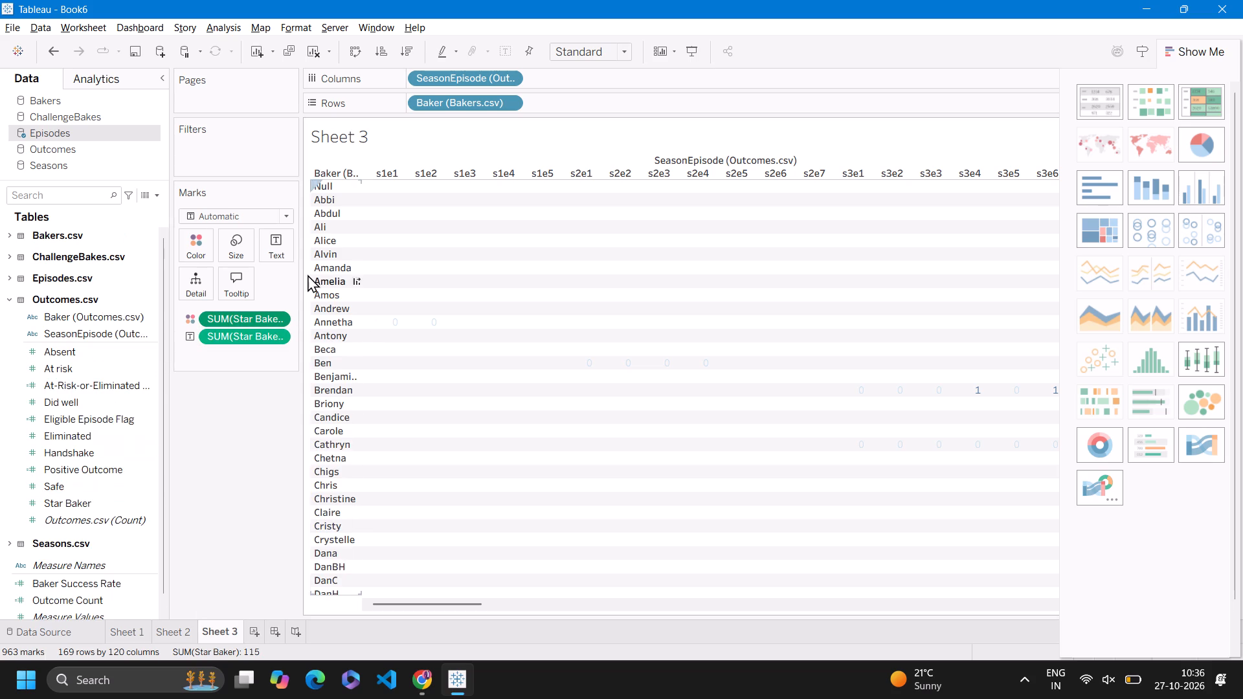
Save the current Tableau workbook.
click(8, 27)
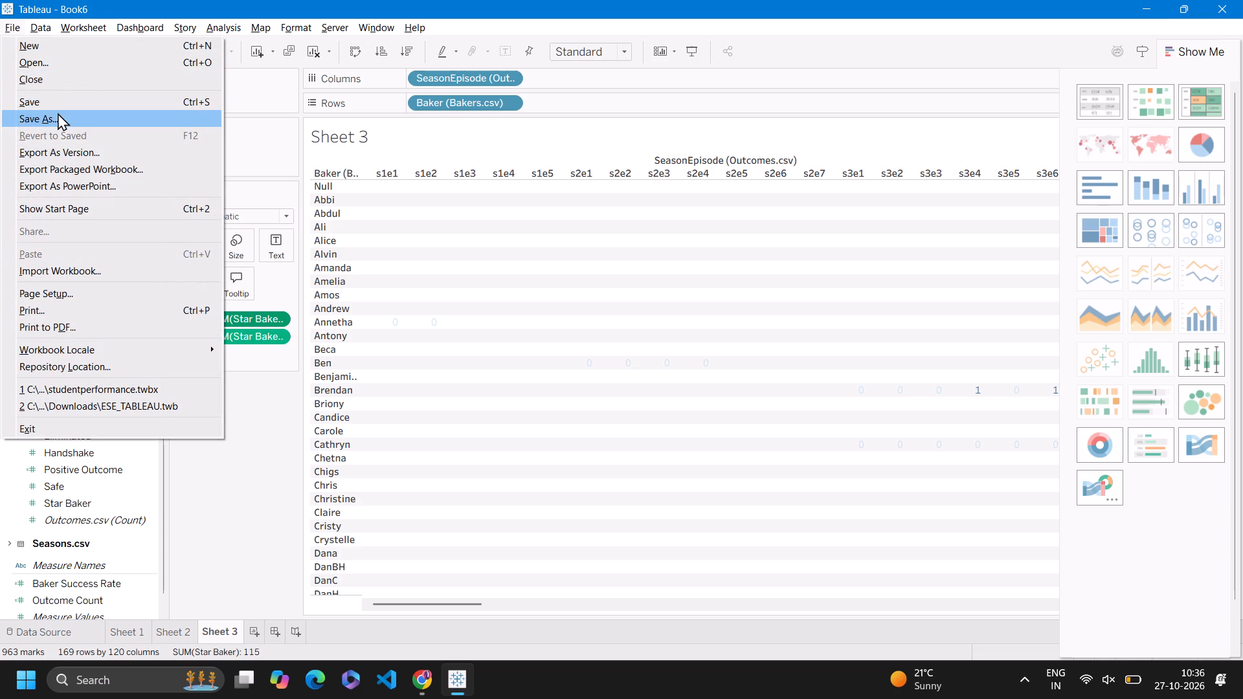
click(59, 104)
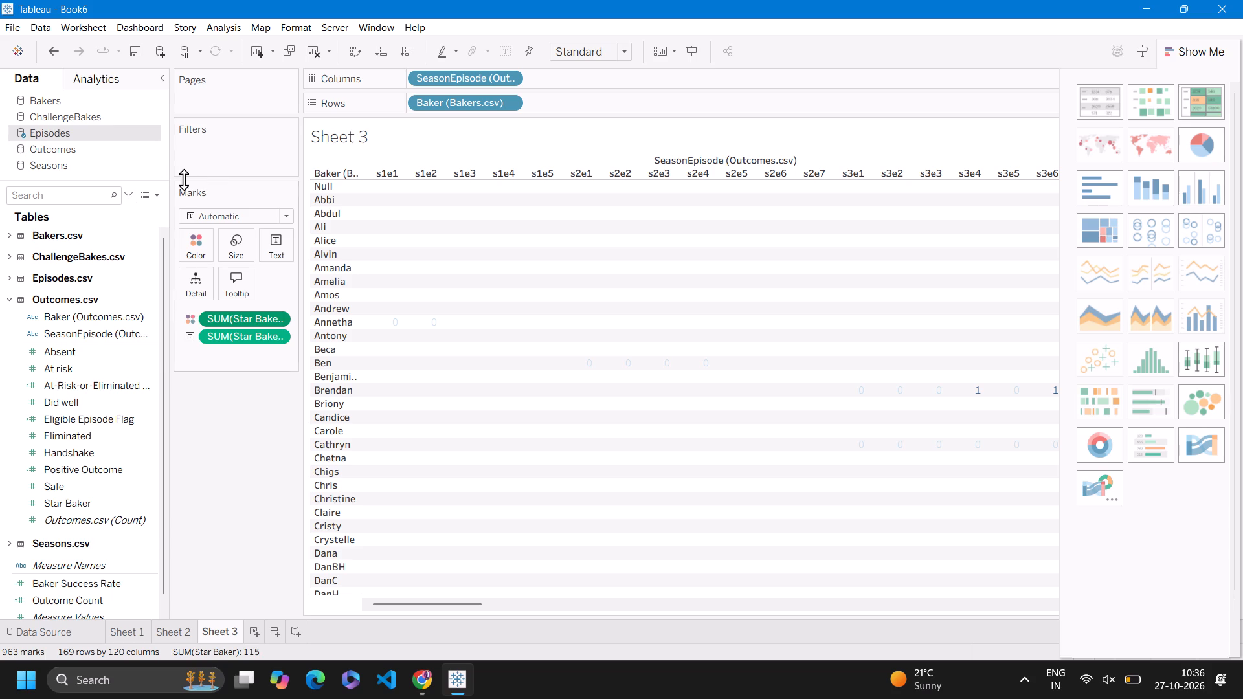
click(10, 21)
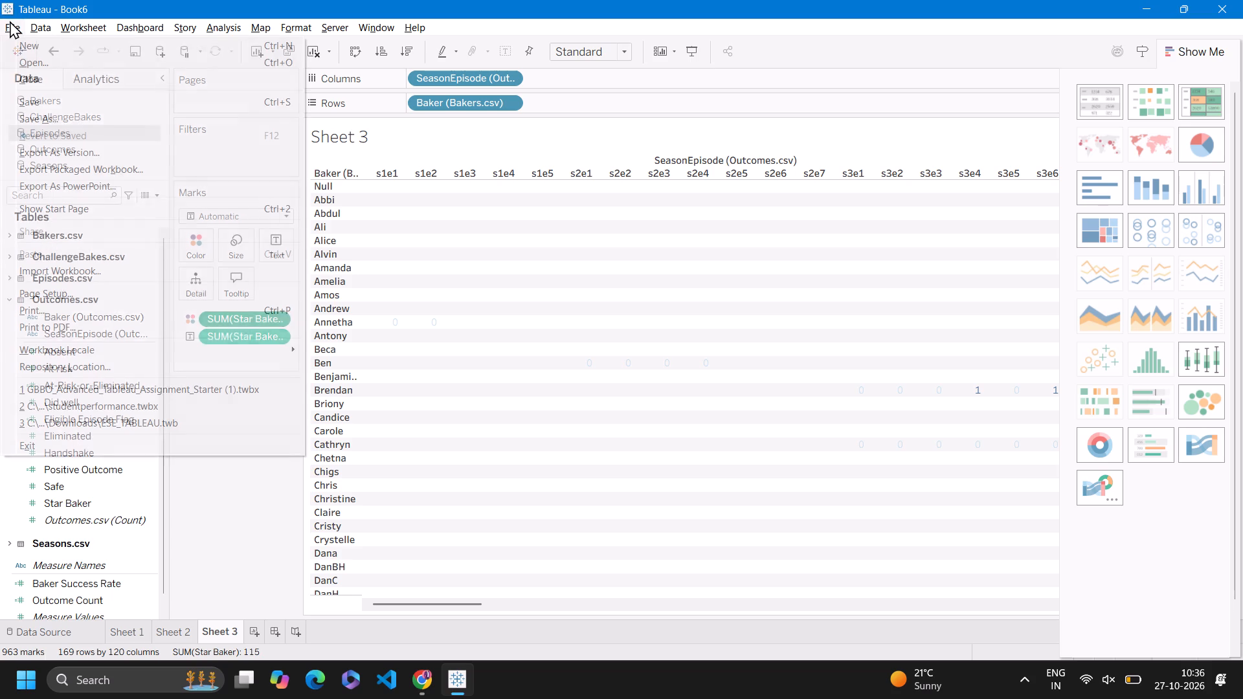
click(49, 99)
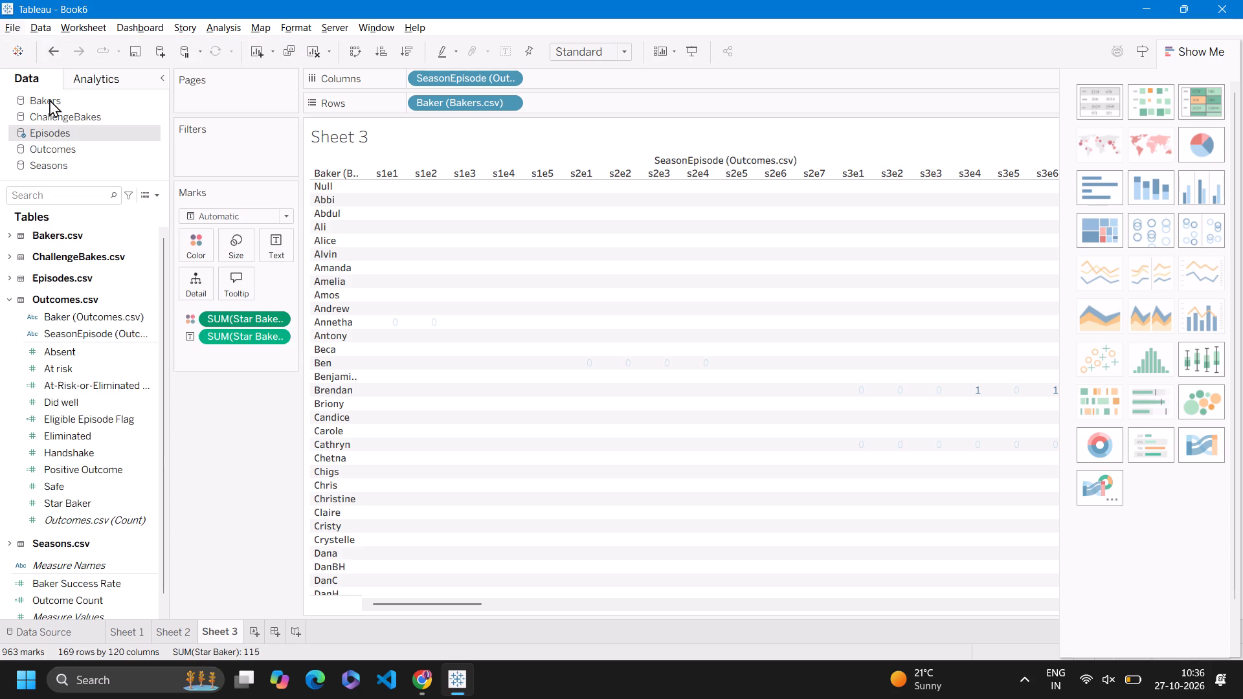
Save a copy of the workbook in Downloads as a Tableau Packaged Workbook named CA2_Tableau.
click(13, 27)
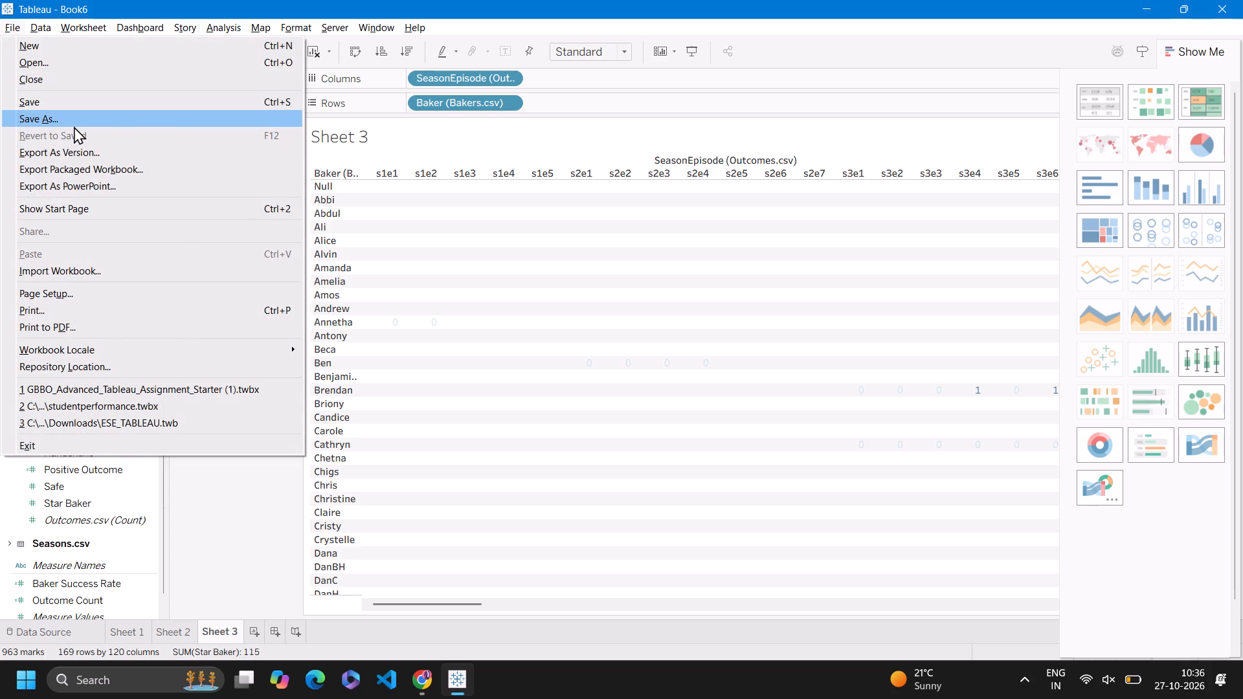
click(74, 126)
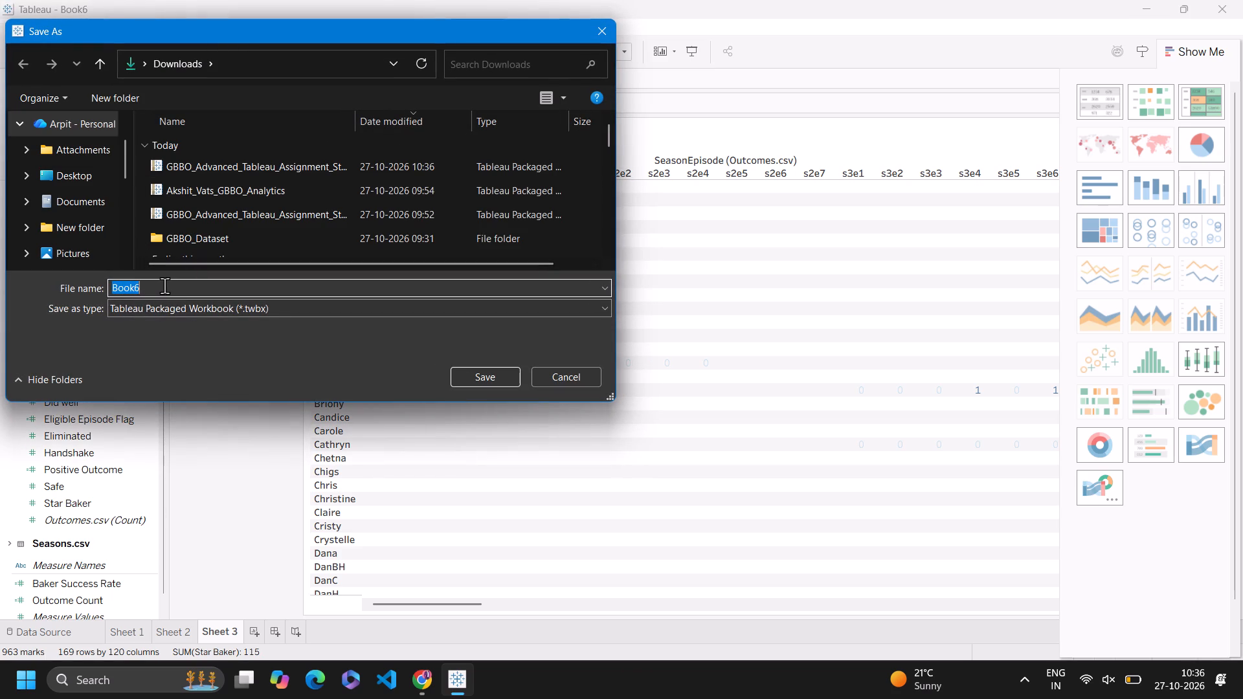
key(BackSpace)
key(shift+c)
key(shift+a)
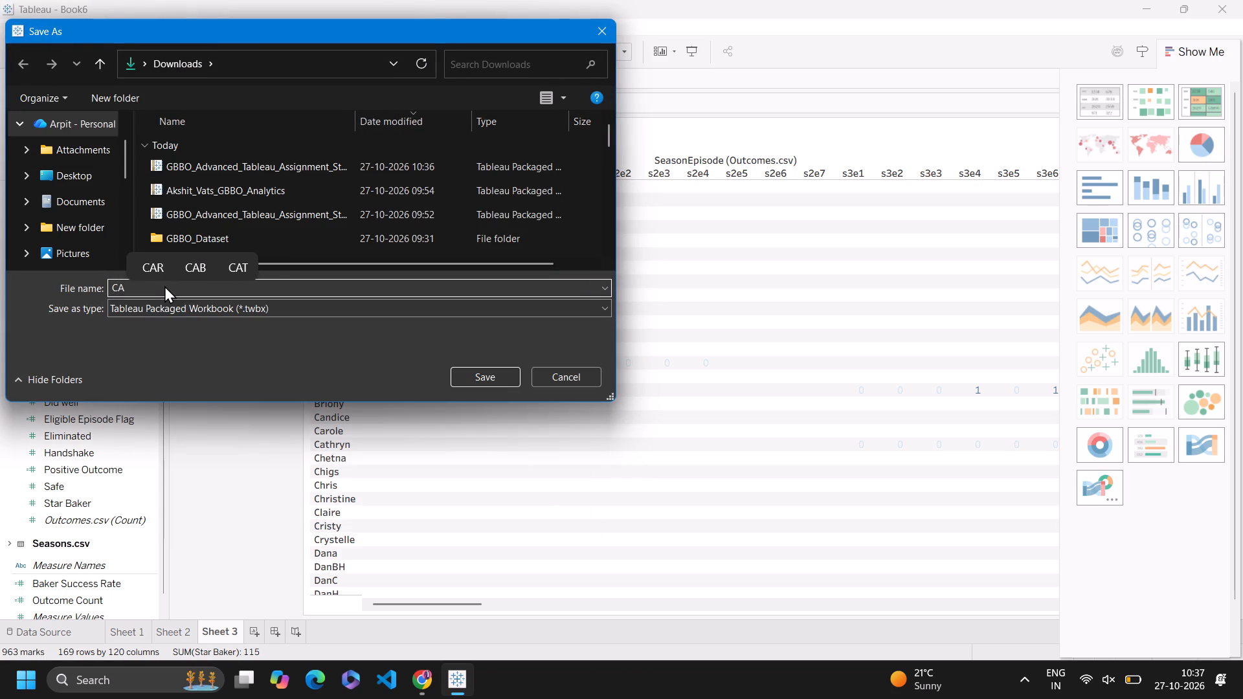
key(shift+at)
click(164, 285)
key(BackSpace)
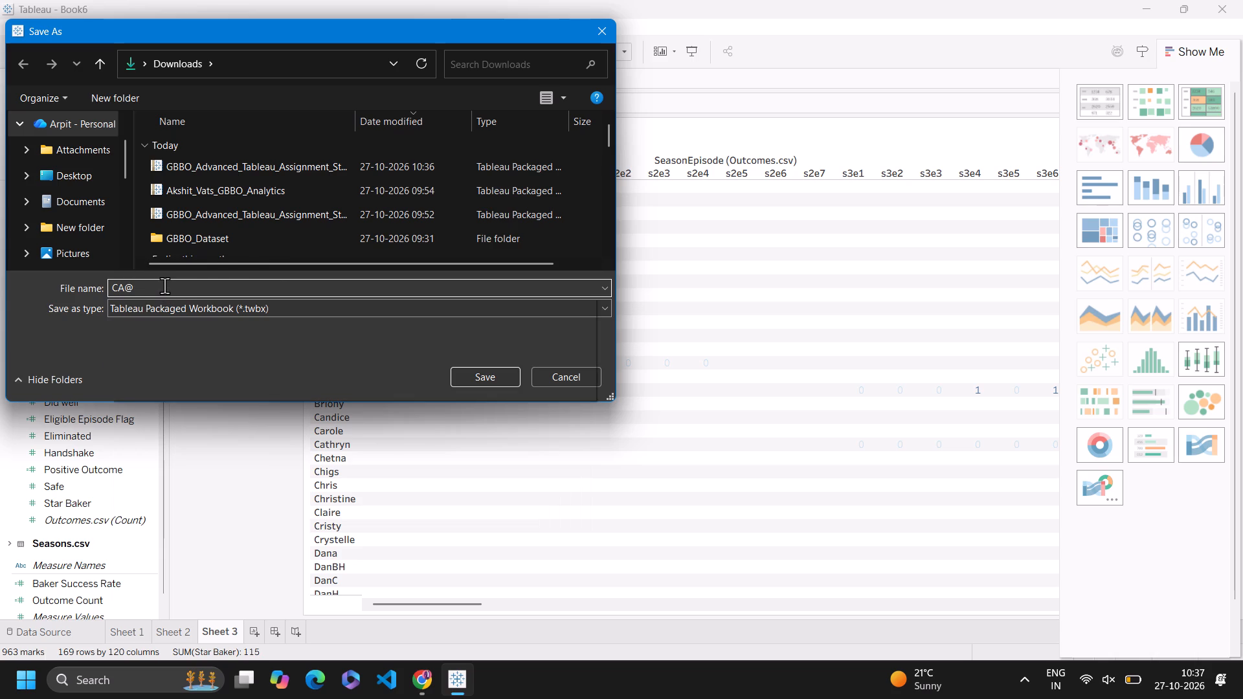
key(shift+at)
key(BackSpace)
key(2)
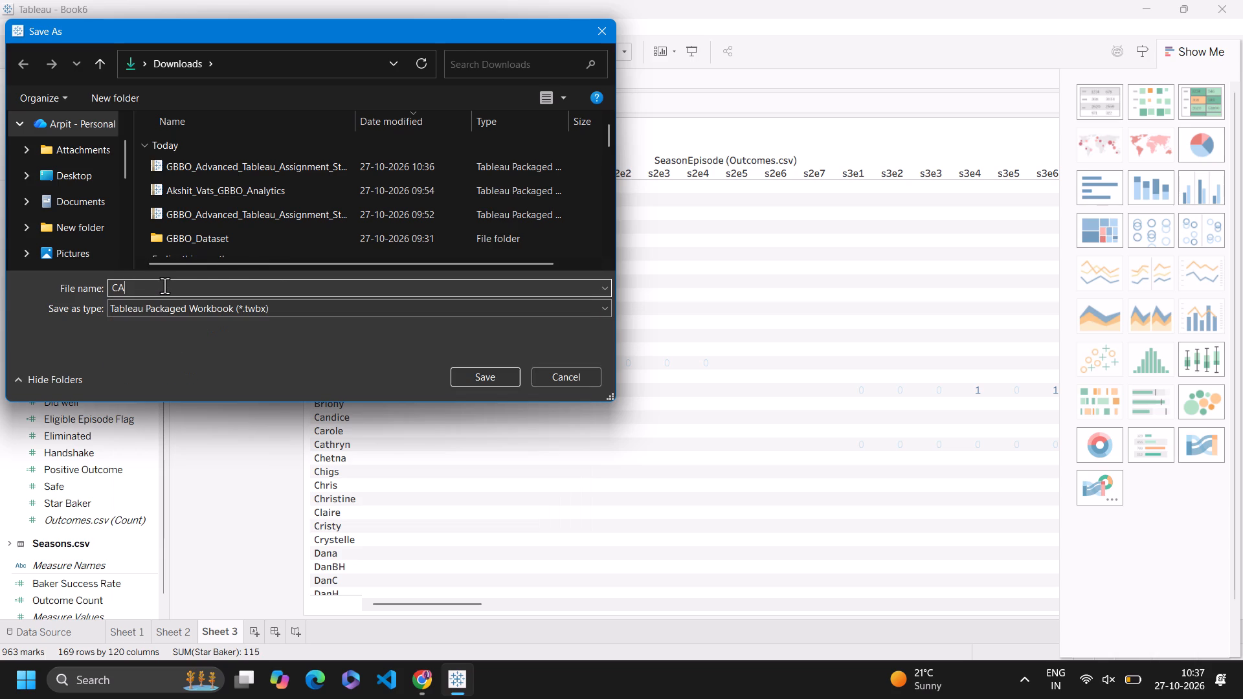
key(shift+underscore)
text(Tab)
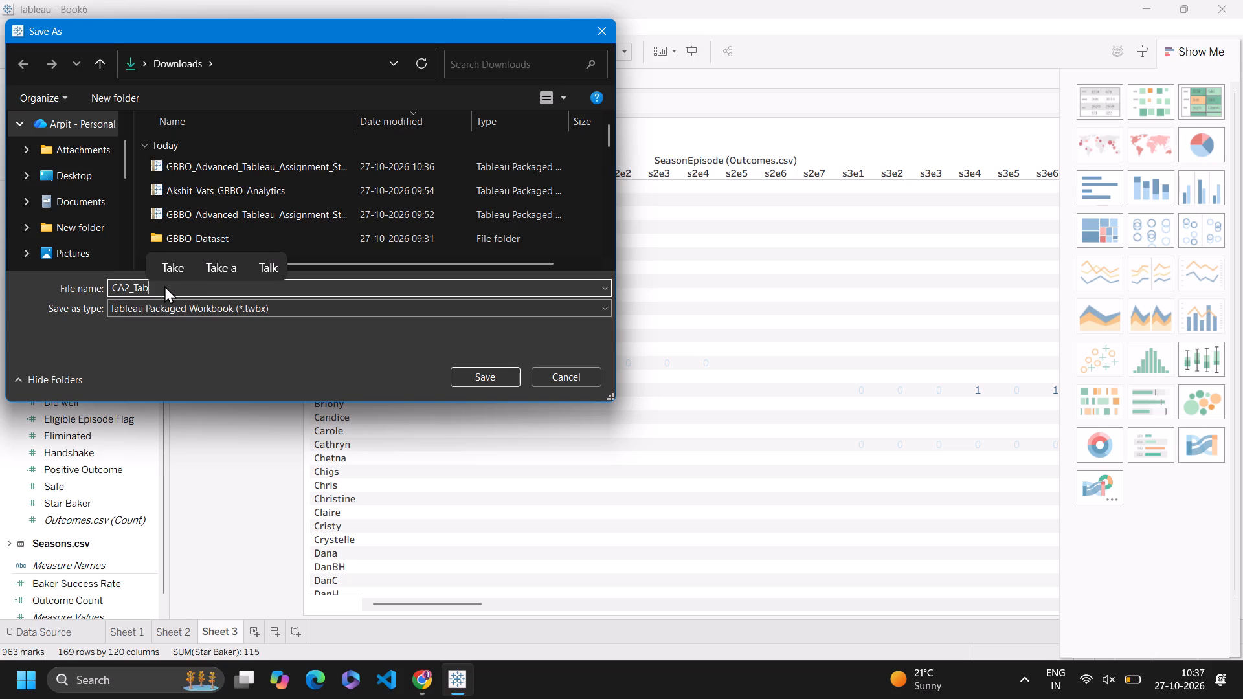
click(164, 285)
key(l)
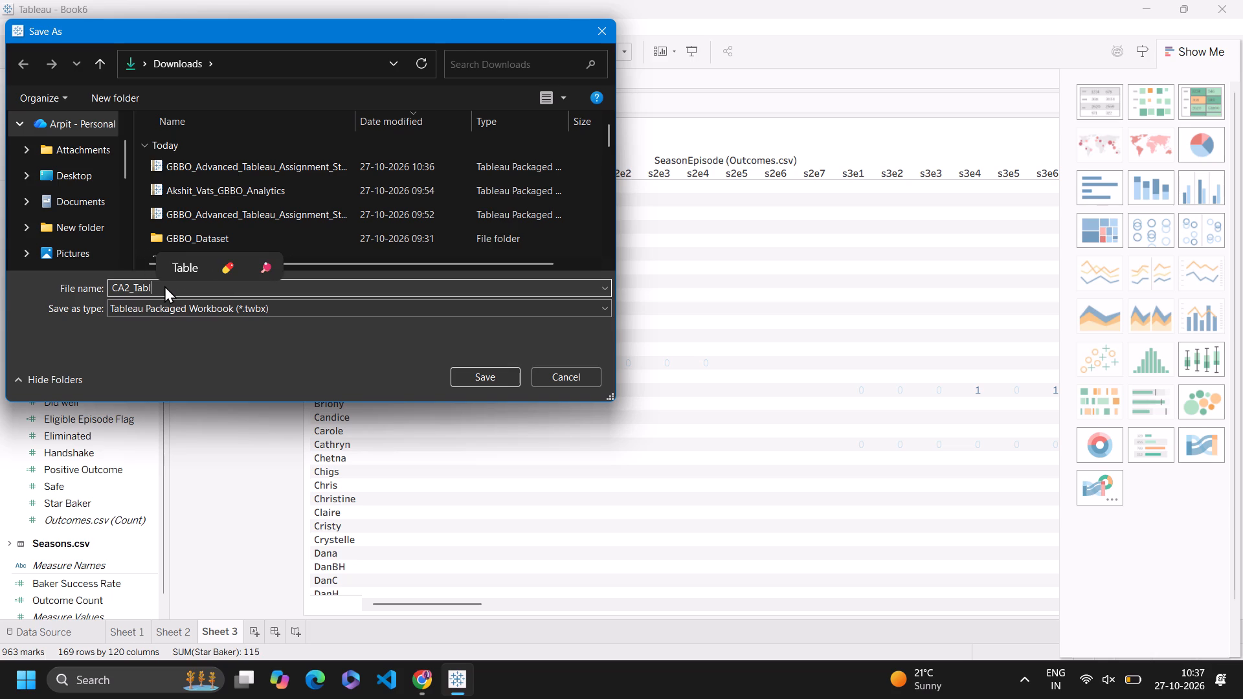
text(eau)
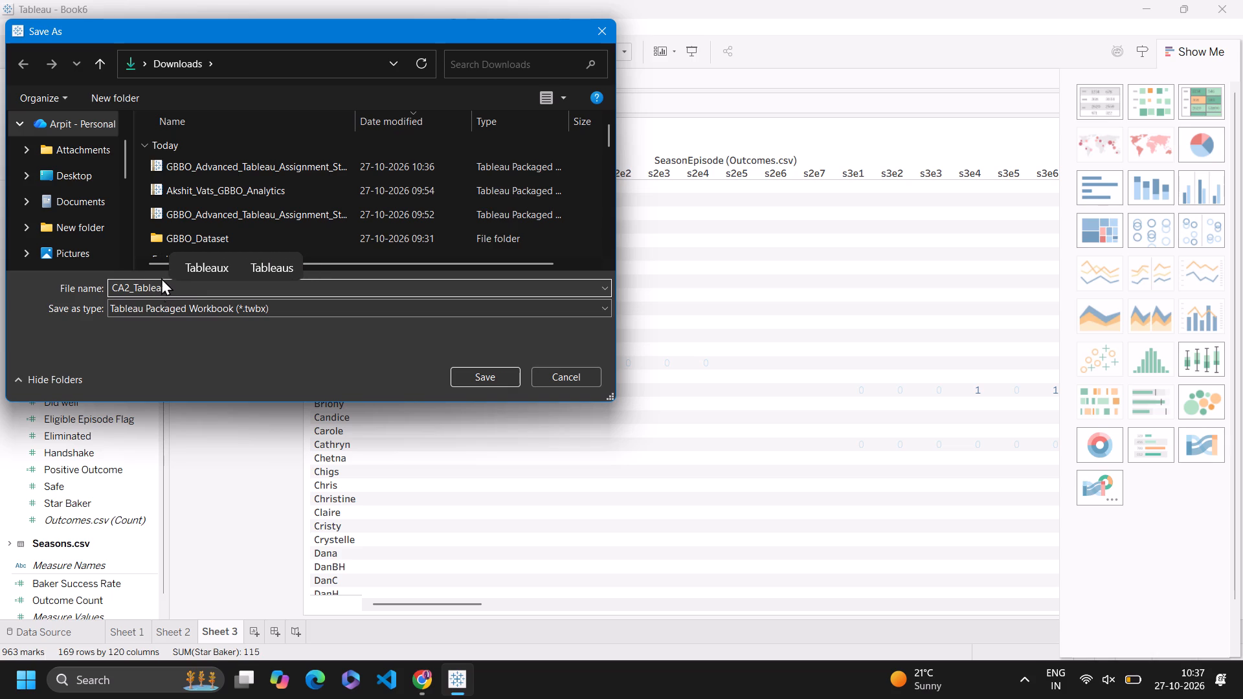
click(483, 381)
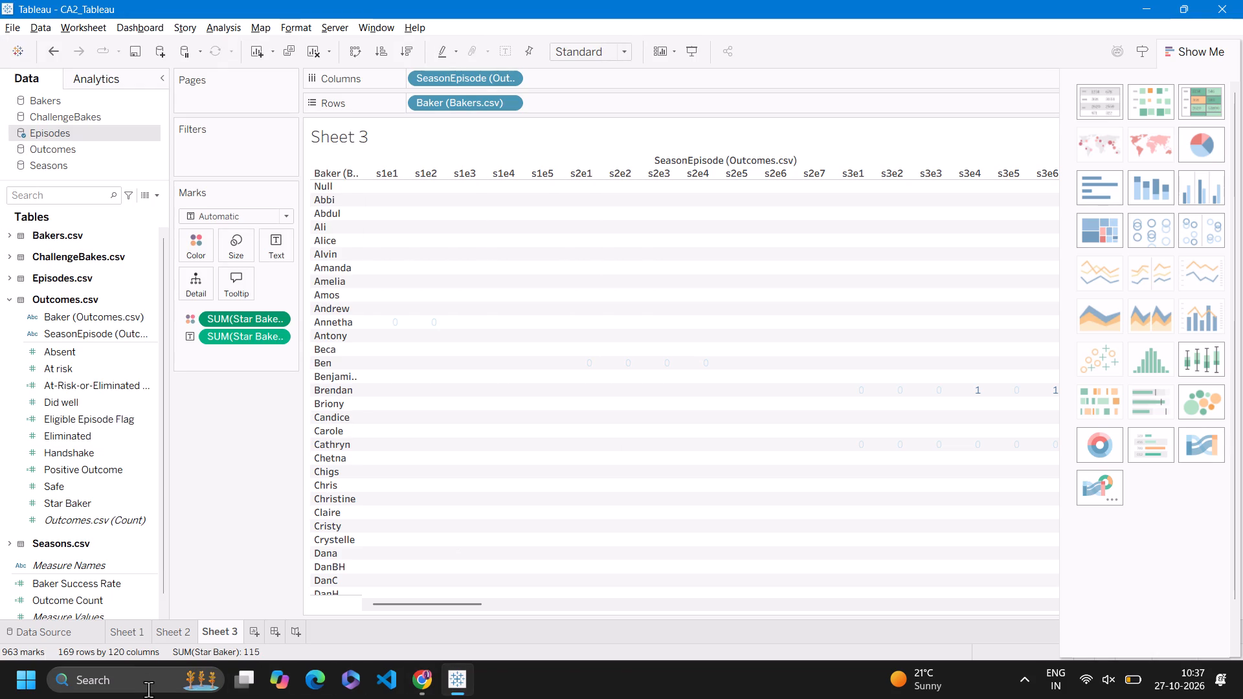
Check the Downloads folder in File Explorer for the saved CA2_Tableau workbook, and close the window.
key(super+e)
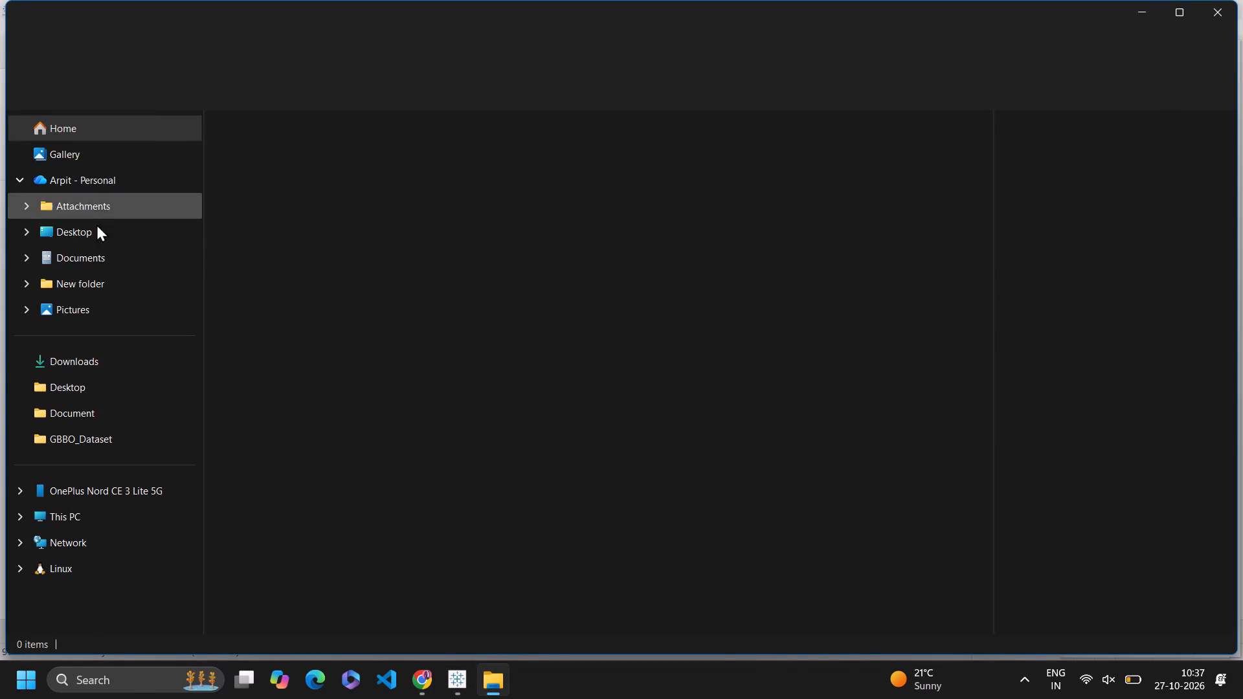
click(99, 359)
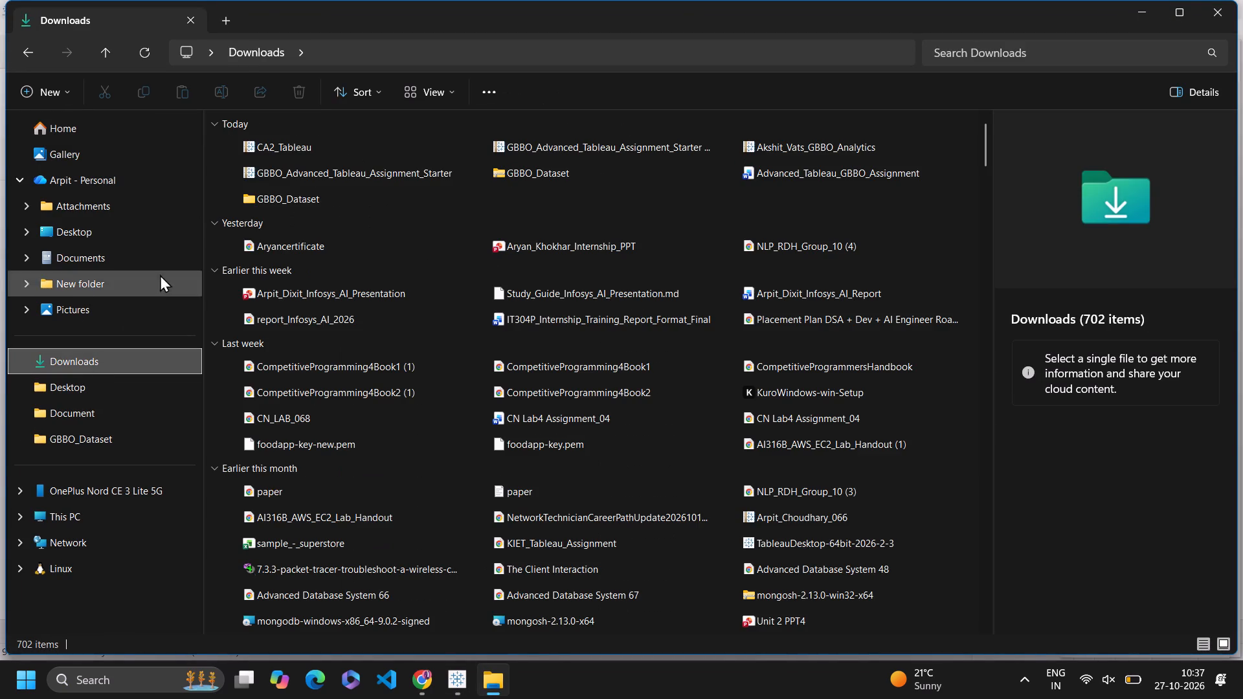